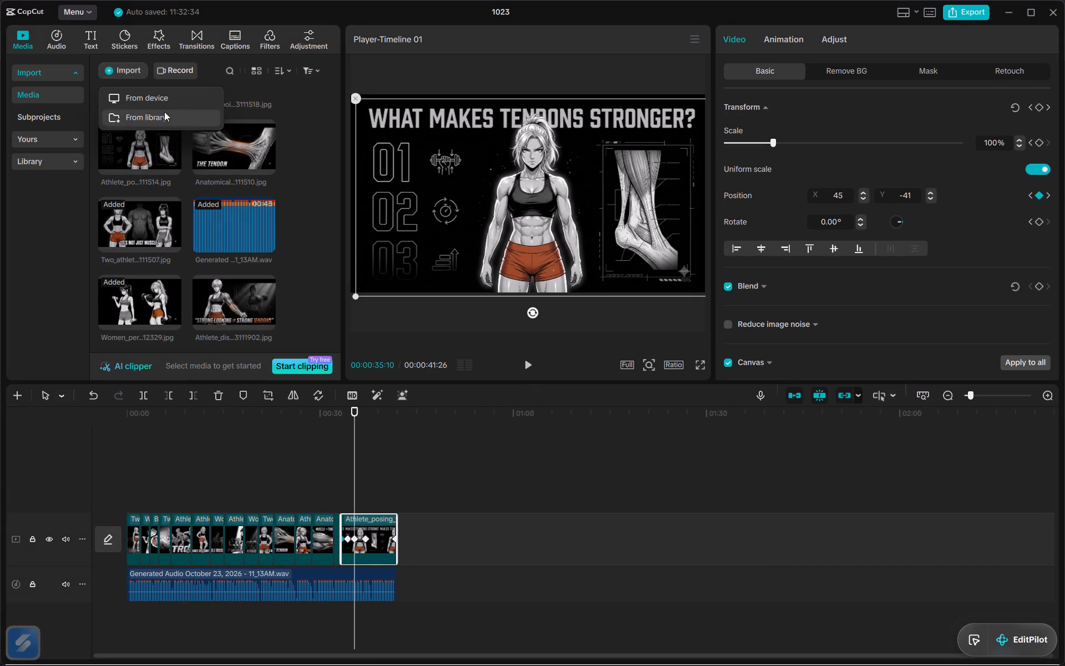
left_click(165, 107)
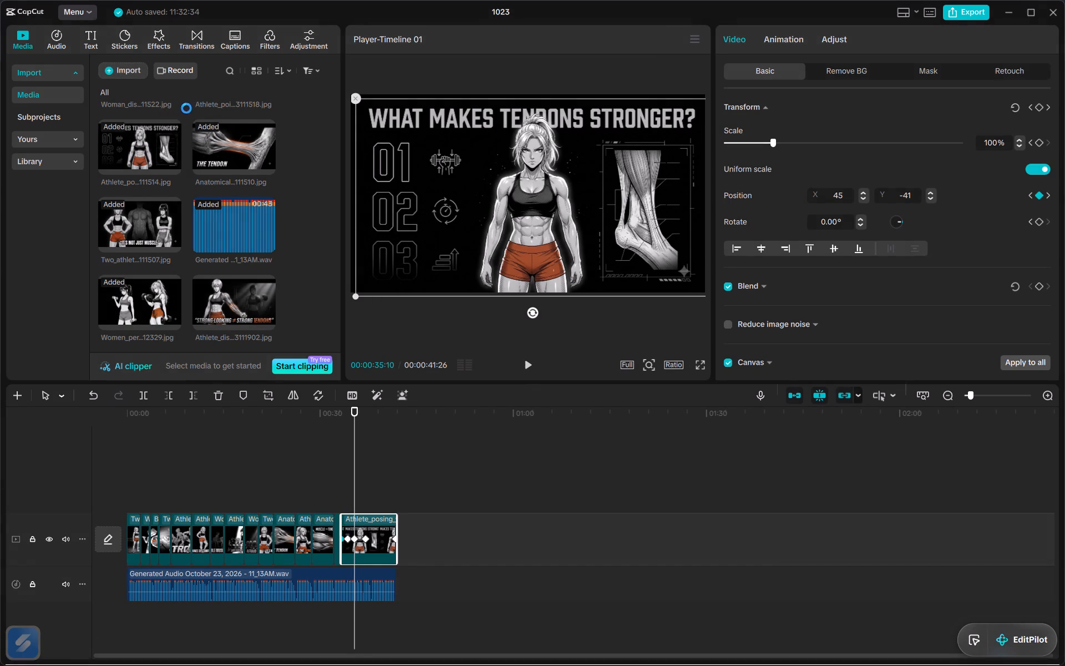
left_click_drag(196, 120, 198, 120)
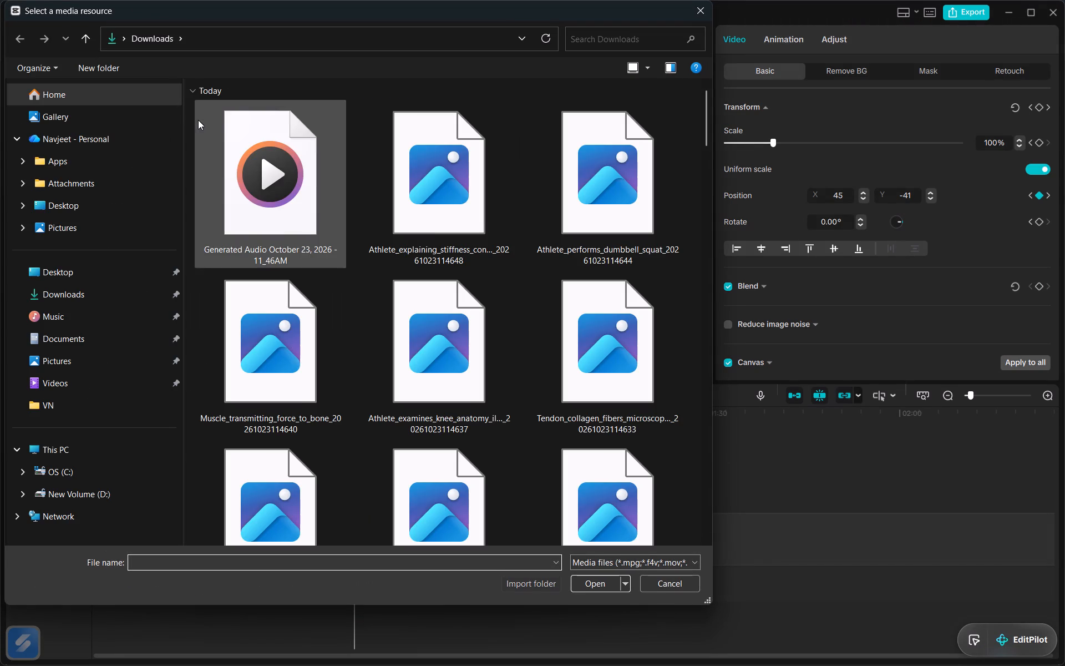
left_click_drag(198, 120, 636, 583)
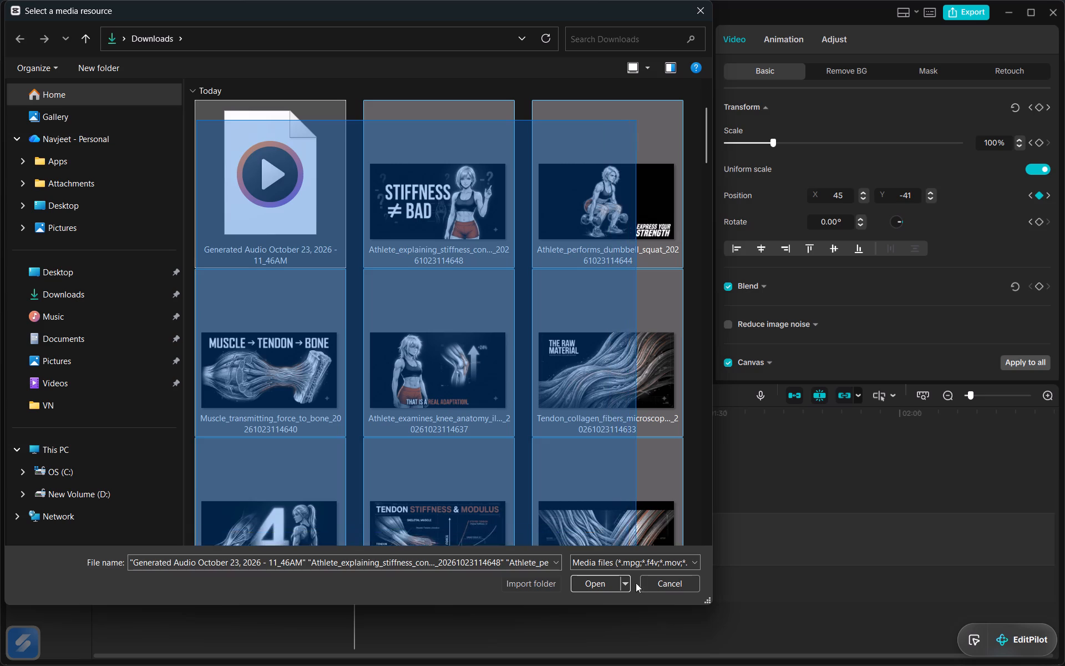
left_click_drag(636, 583, 630, 575)
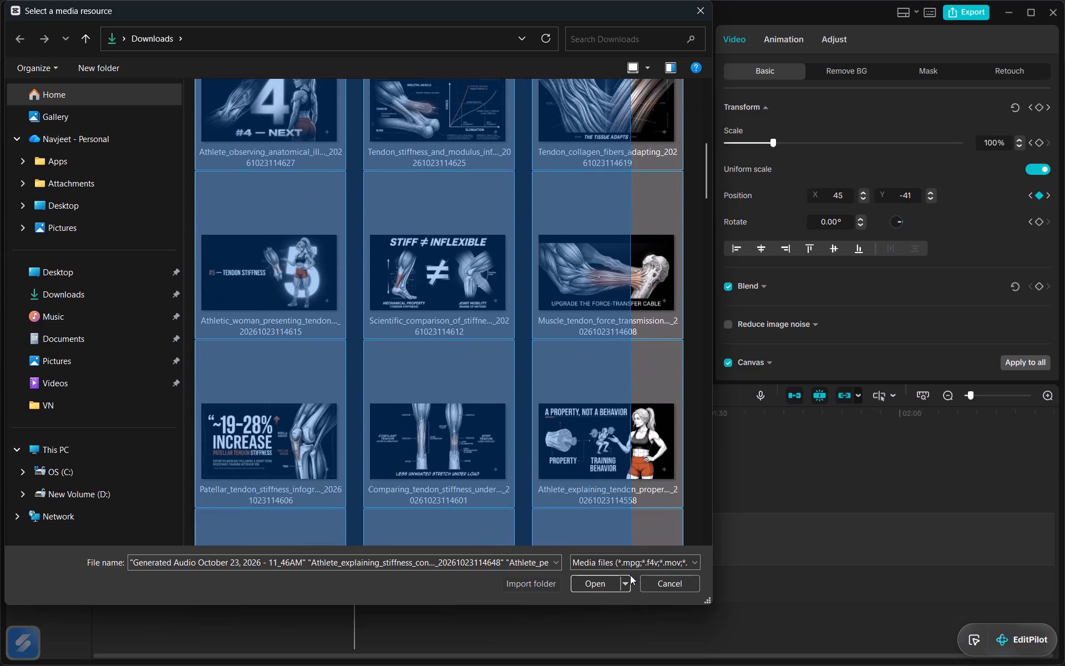
left_click_drag(630, 575, 665, 94)
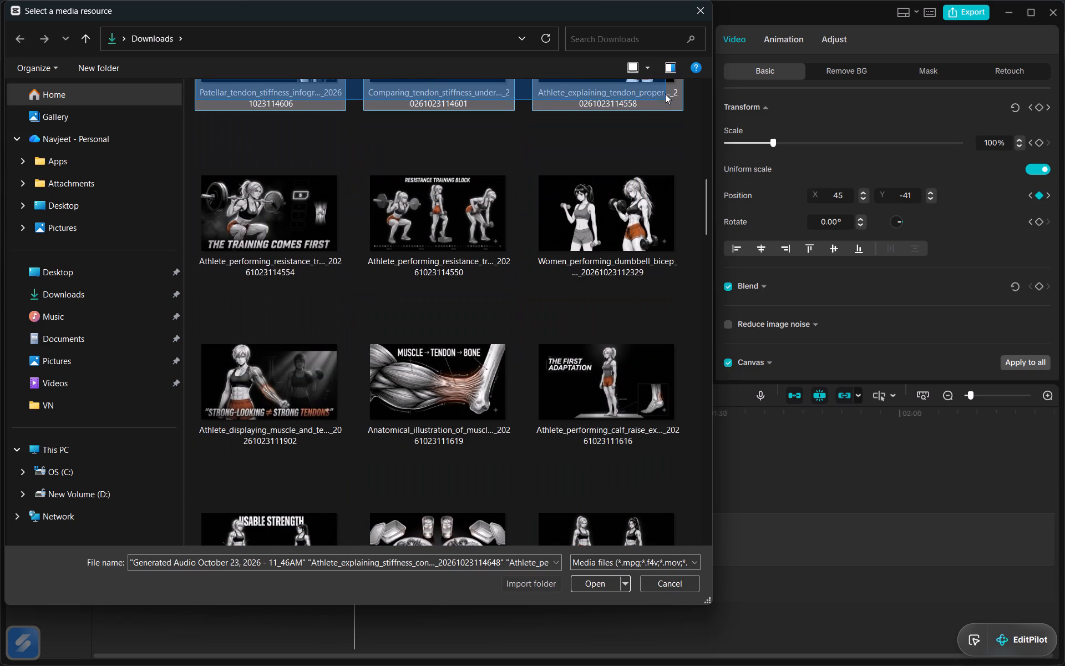
left_click_drag(665, 94, 637, 241)
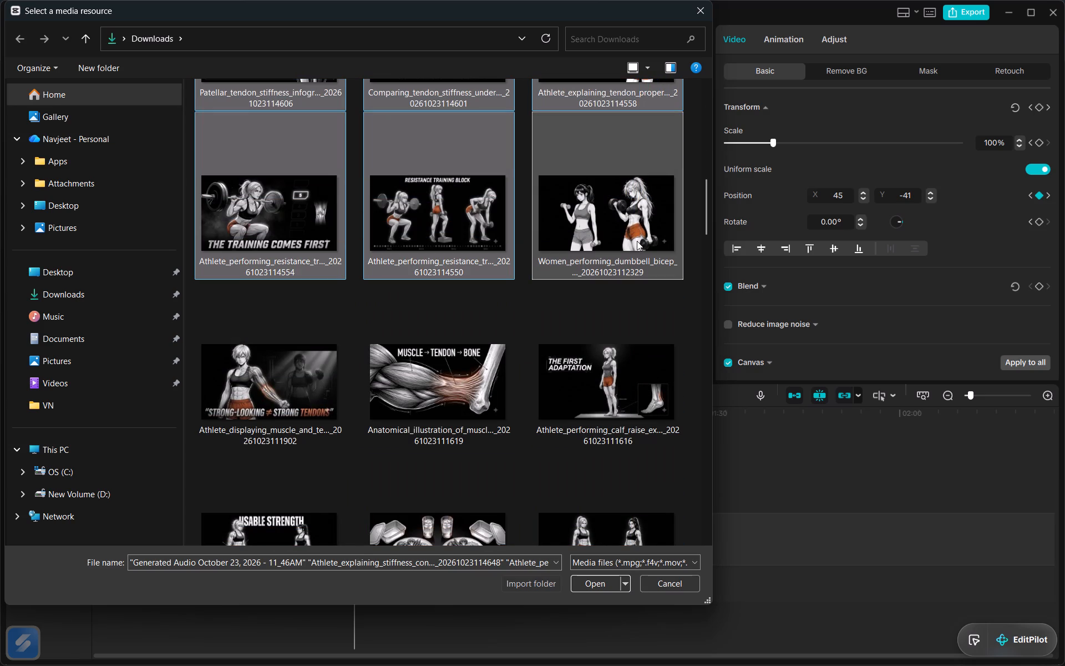
double_click(590, 583)
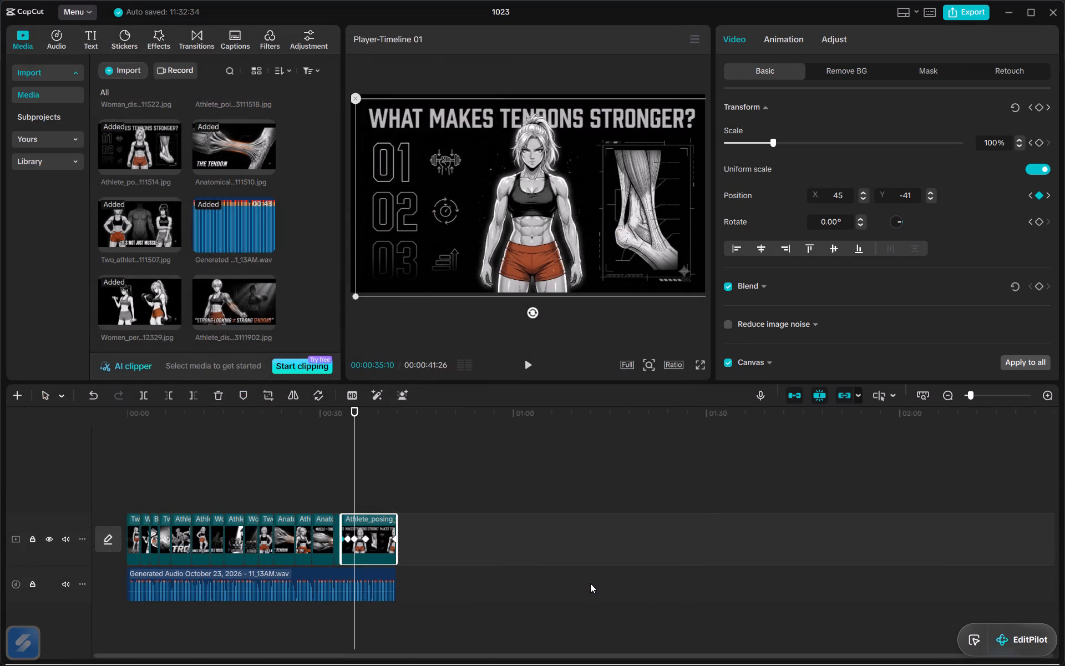
Place the 11_46AM narration audio on the existing audio track, directly after the 11_13AM narration clip.
double_click(317, 300)
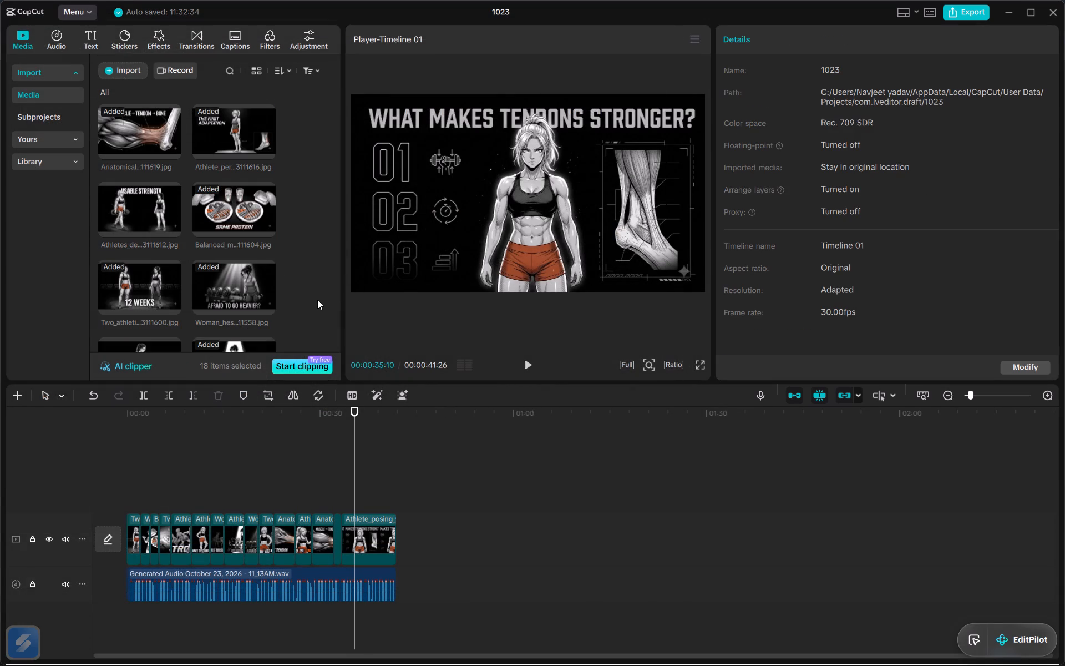
scroll(317, 300, "down", 15)
scroll(296, 299, "down", 20)
scroll(296, 299, "down", 20)
scroll(296, 299, "down", 8)
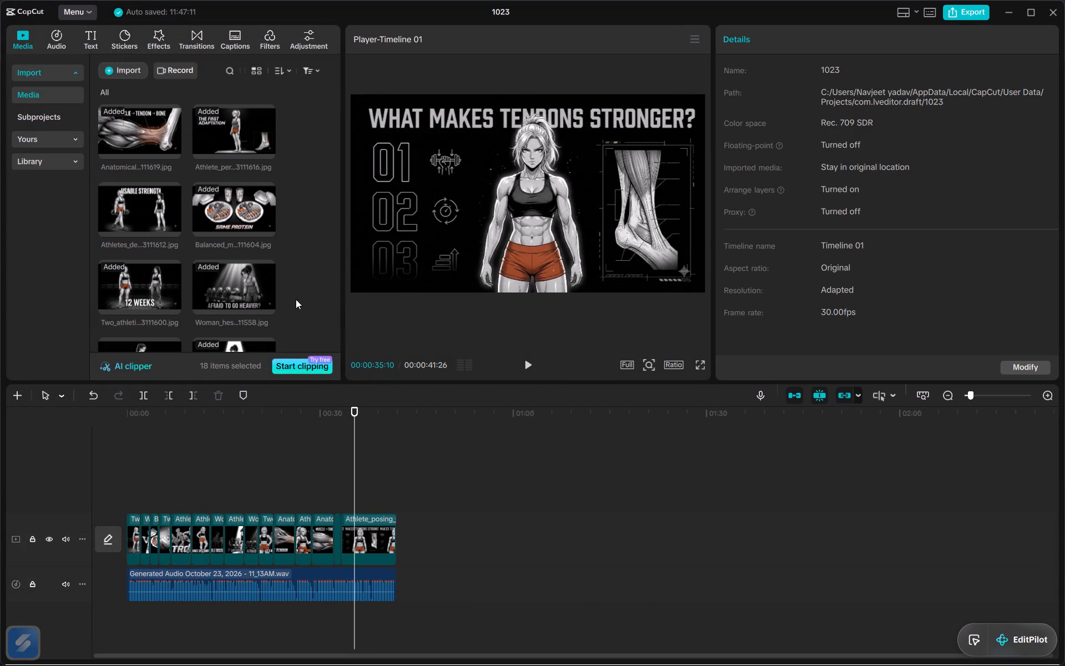
scroll(234, 285, "down", 4)
scroll(234, 285, "up", 2)
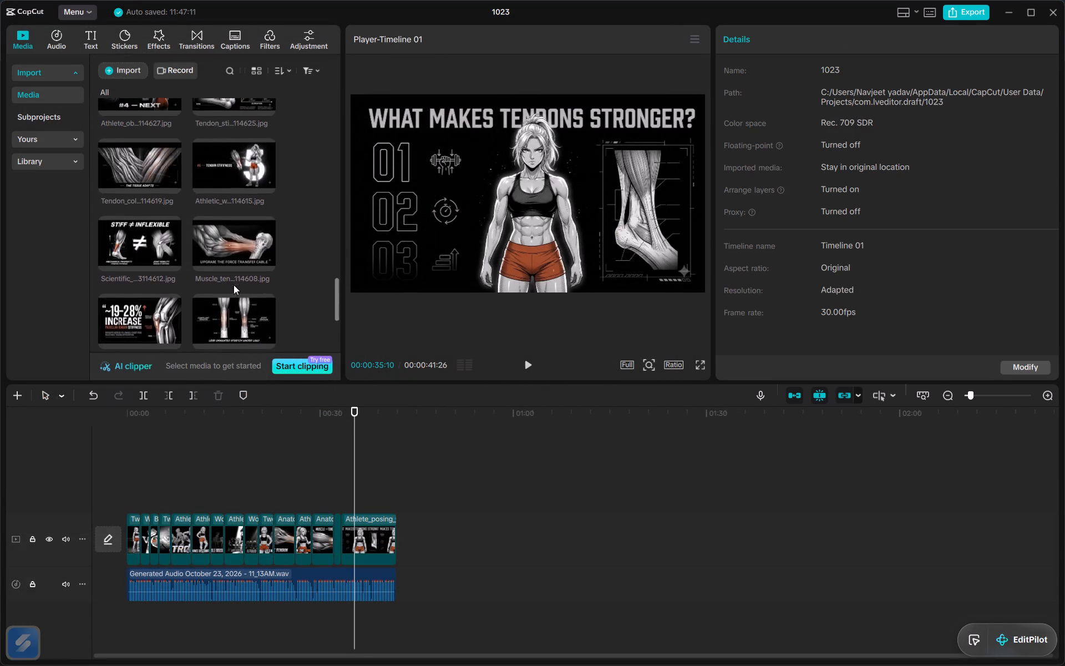
scroll(234, 285, "up", 2)
scroll(234, 285, "down", 1)
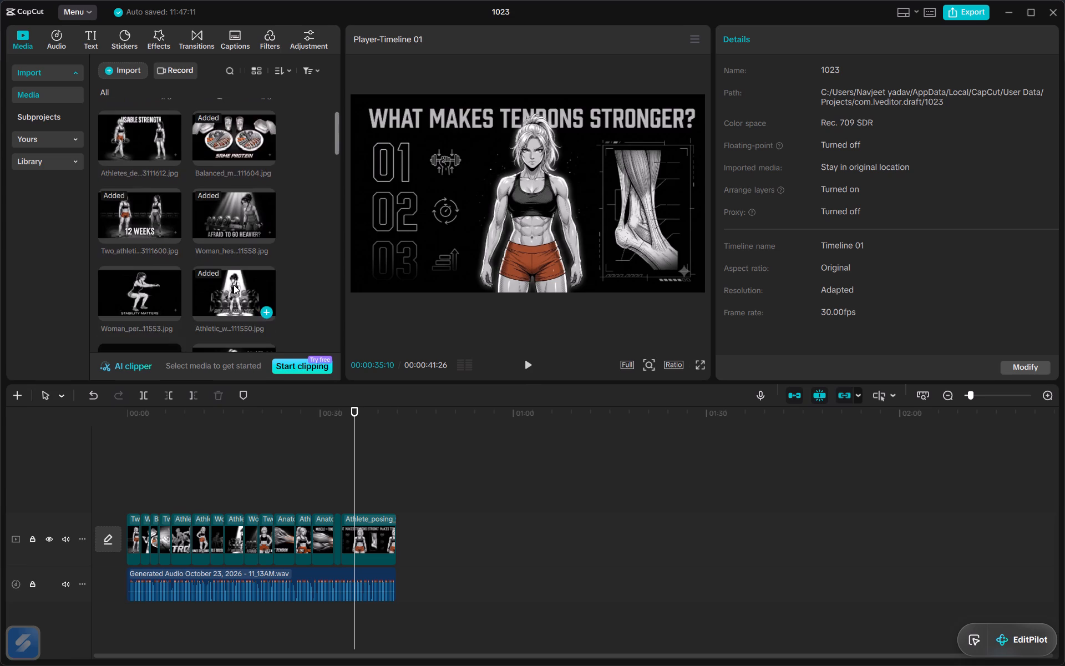
scroll(234, 285, "down", 3)
scroll(234, 285, "up", 1)
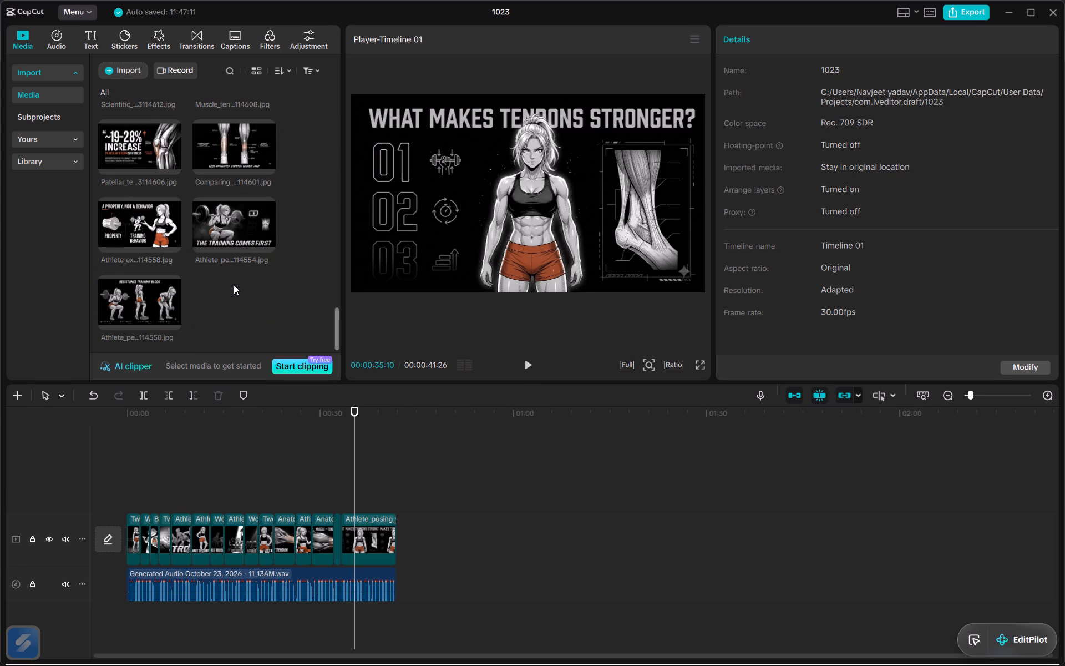
scroll(234, 285, "up", 2)
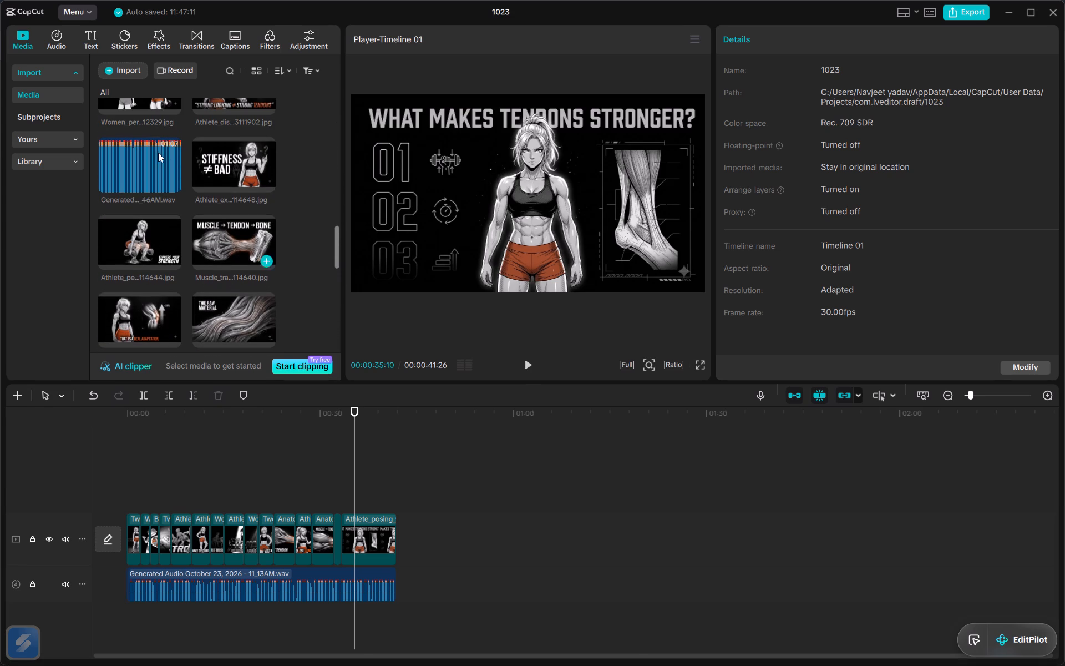
left_click_drag(152, 154, 398, 639)
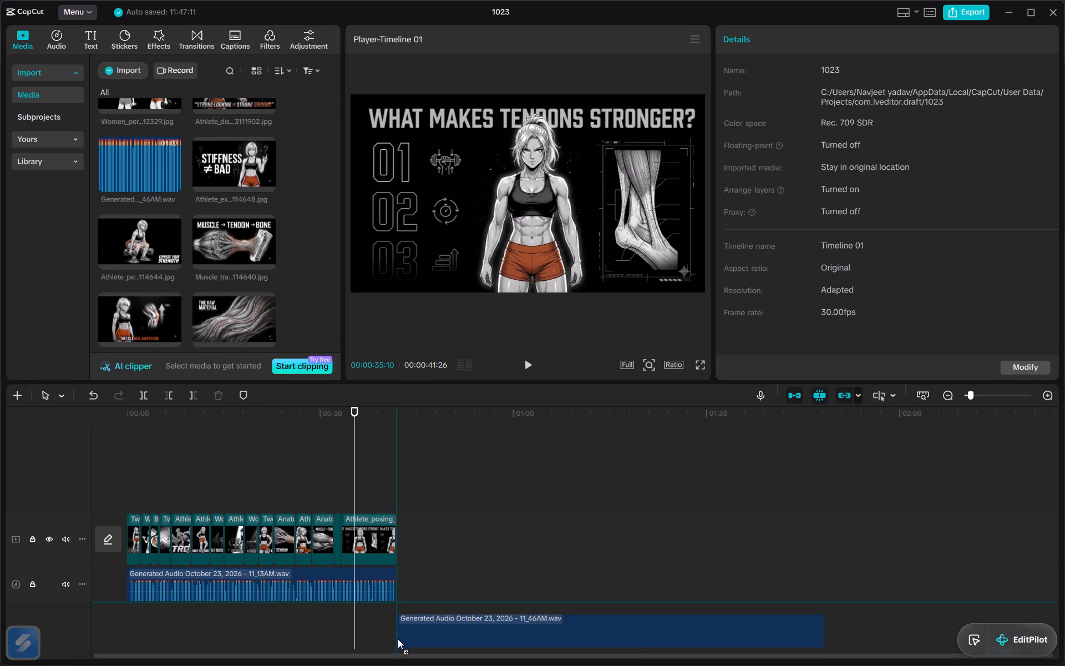
left_click_drag(398, 639, 394, 580)
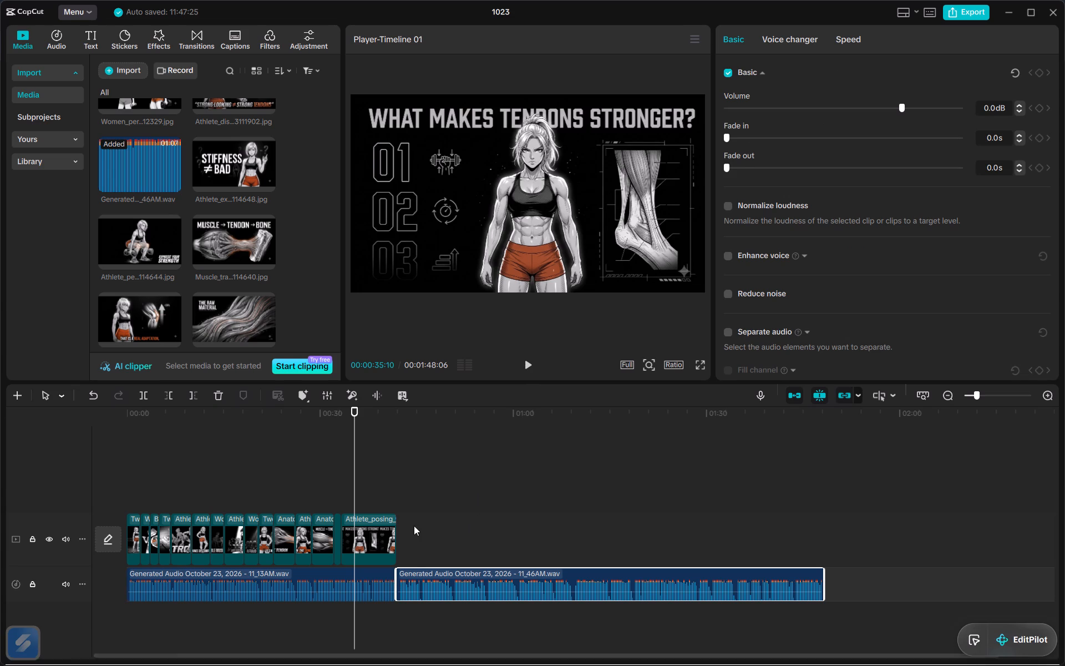
Split the 11_46AM narration at 00:00:42:03, delete its silent opening piece, and move the remainder against the previous audio clip.
scroll(414, 526, "up", 5, "ctrl")
scroll(414, 526, "up", 7)
scroll(414, 526, "up", 13, "ctrl")
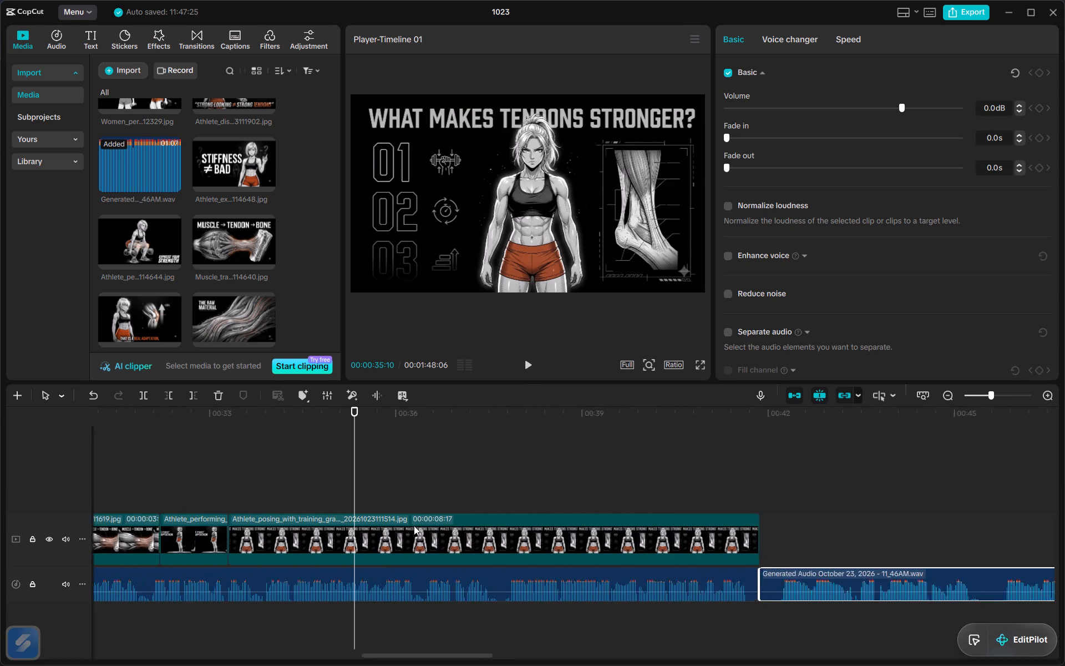
scroll(414, 526, "up", 7, "ctrl")
scroll(414, 526, "left", 2)
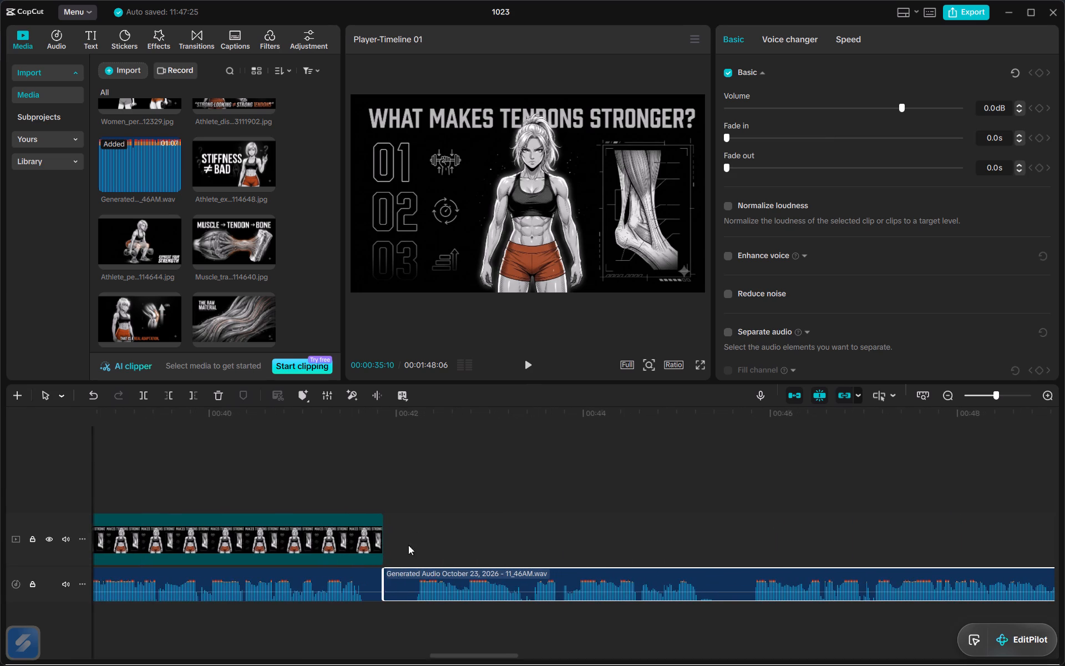
left_click(406, 550)
double_click(406, 550)
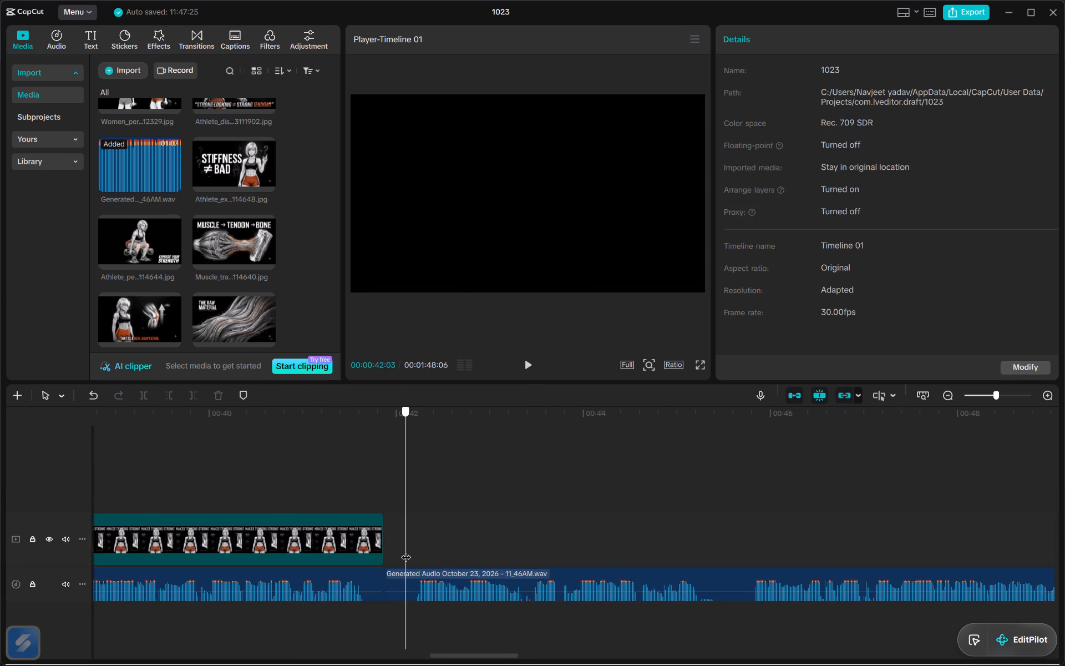
left_click(408, 583)
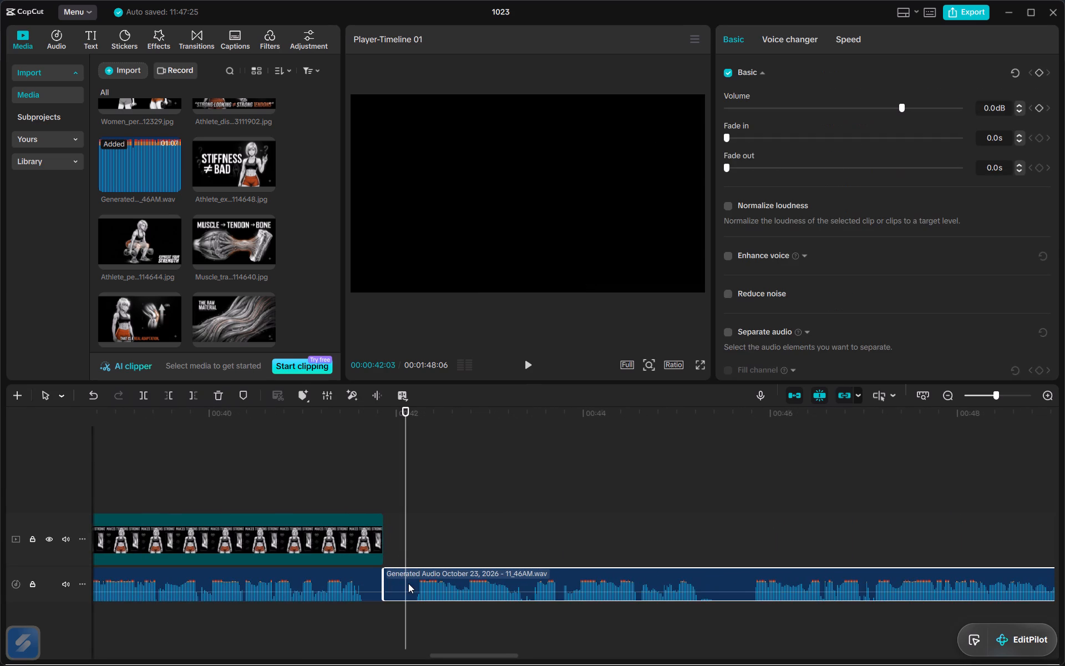
key("ctrl+b")
left_click(400, 584)
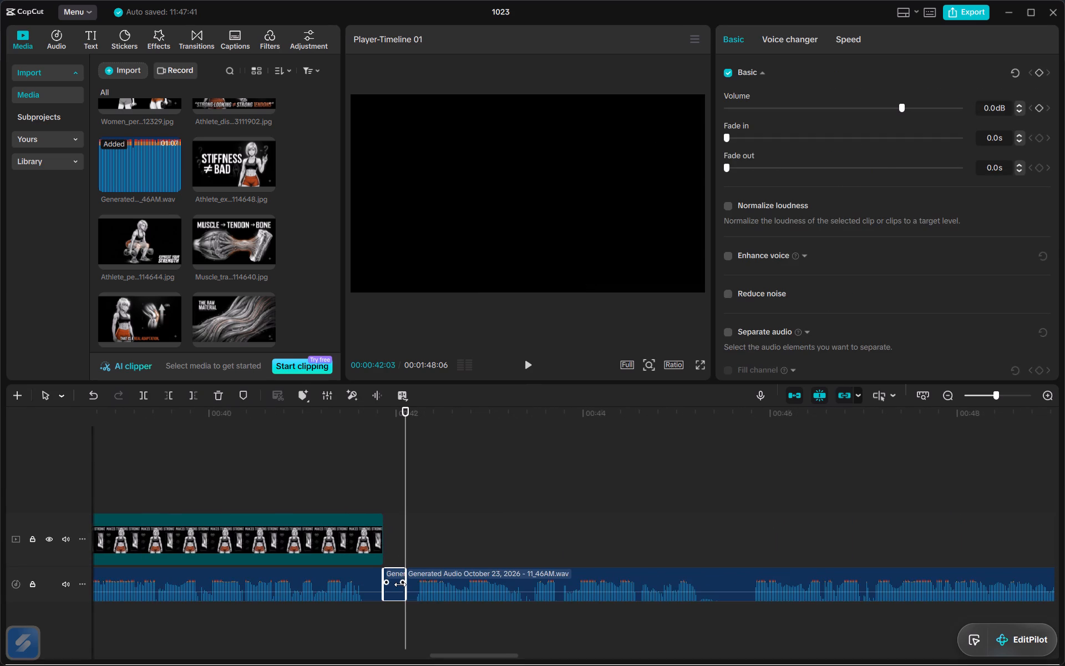
key("Delete")
left_click_drag(447, 587, 412, 587)
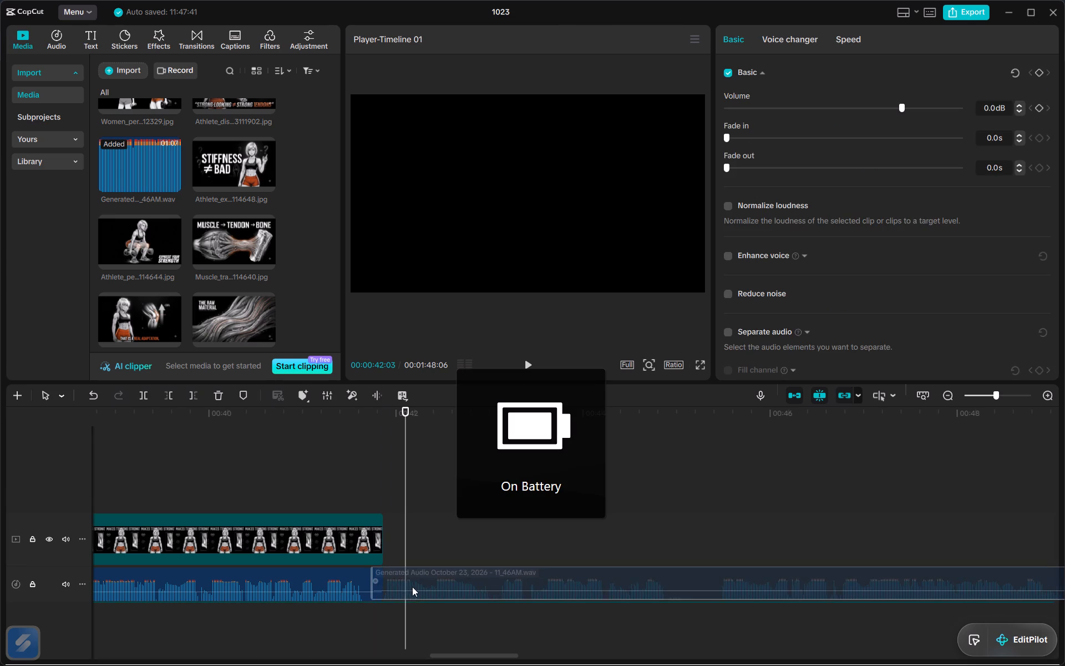
left_click_drag(412, 587, 424, 587)
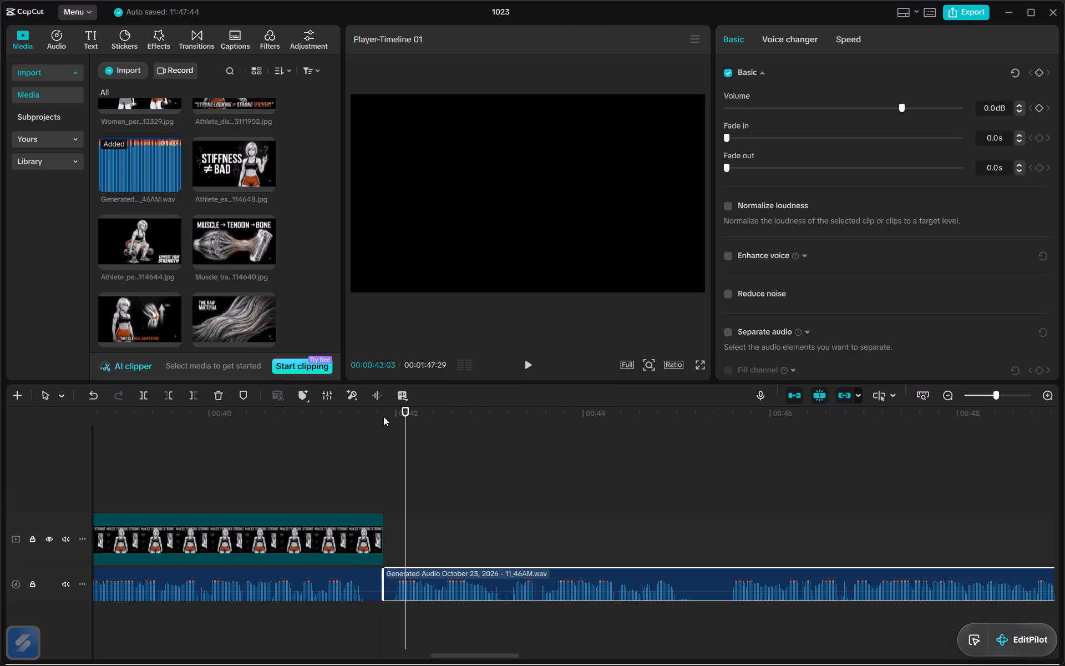
Add the "#5 — Tendon Stiffness" image to the main video track, directly after the "What Makes Tendons Stronger?" clip.
key("space")
left_click(386, 409)
left_click_drag(386, 409, 378, 410)
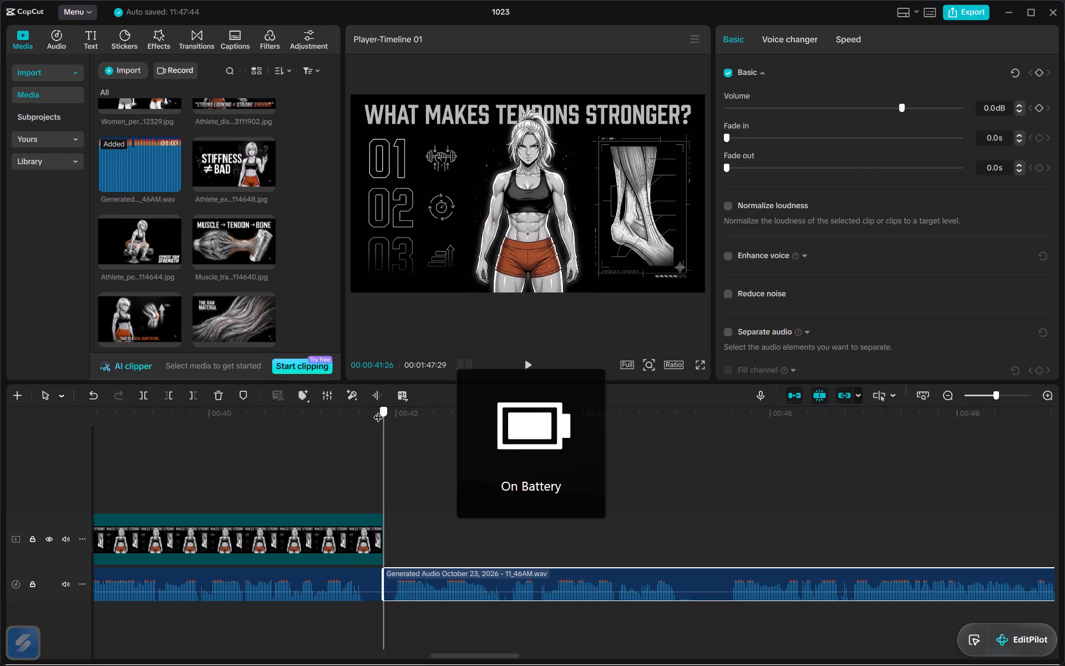
left_click_drag(378, 410, 376, 411)
scroll(195, 173, "up", 1)
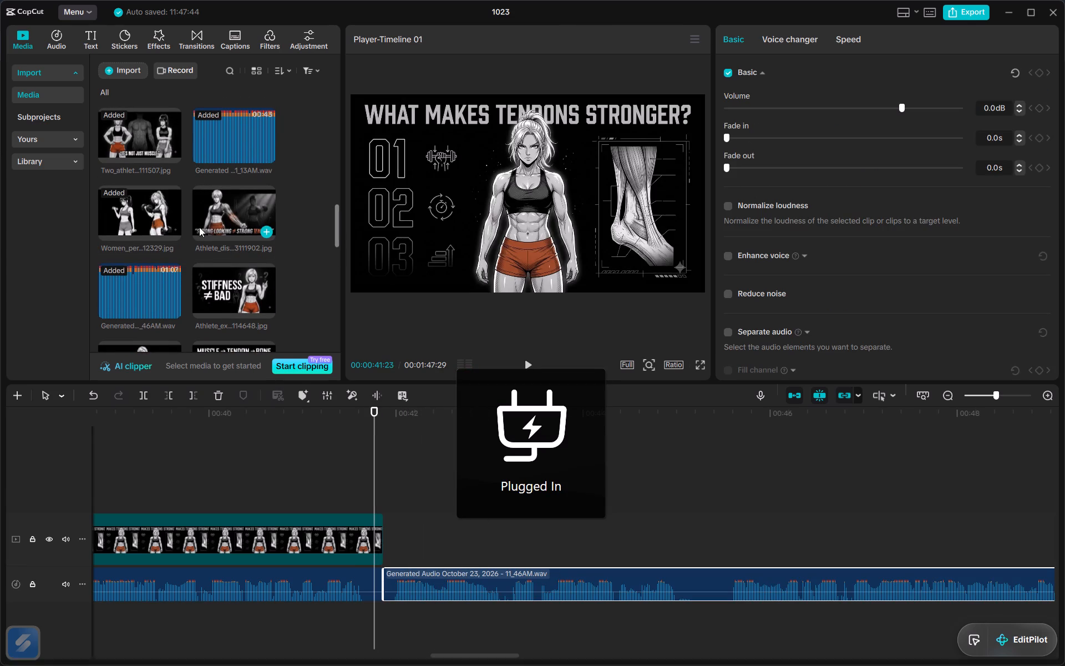
scroll(199, 230, "down", 7)
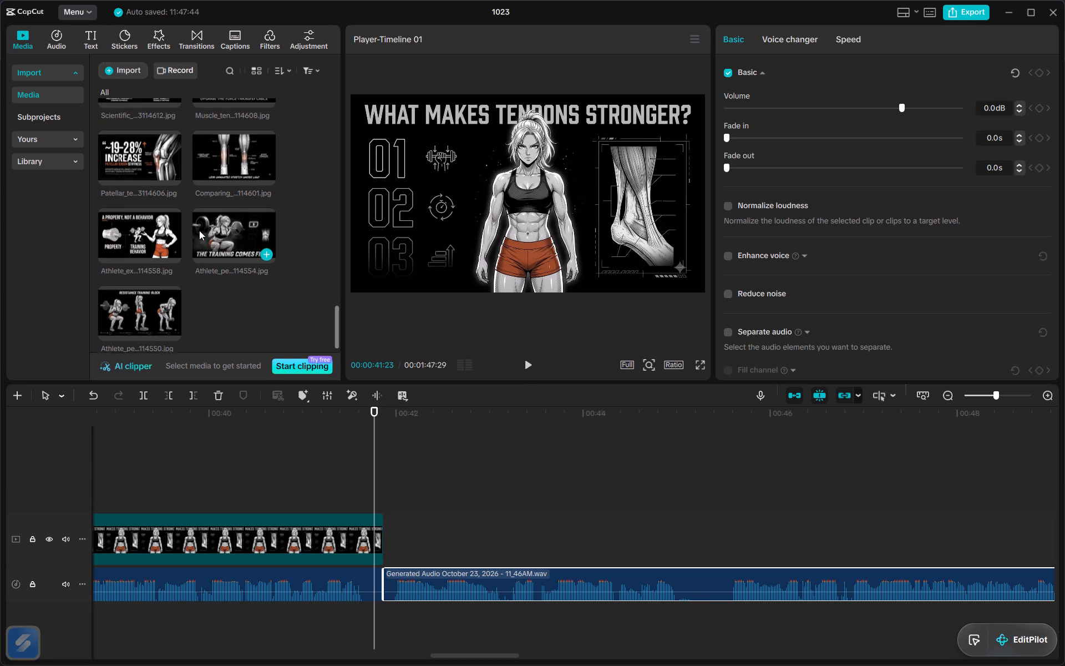
scroll(206, 260, "up", 1)
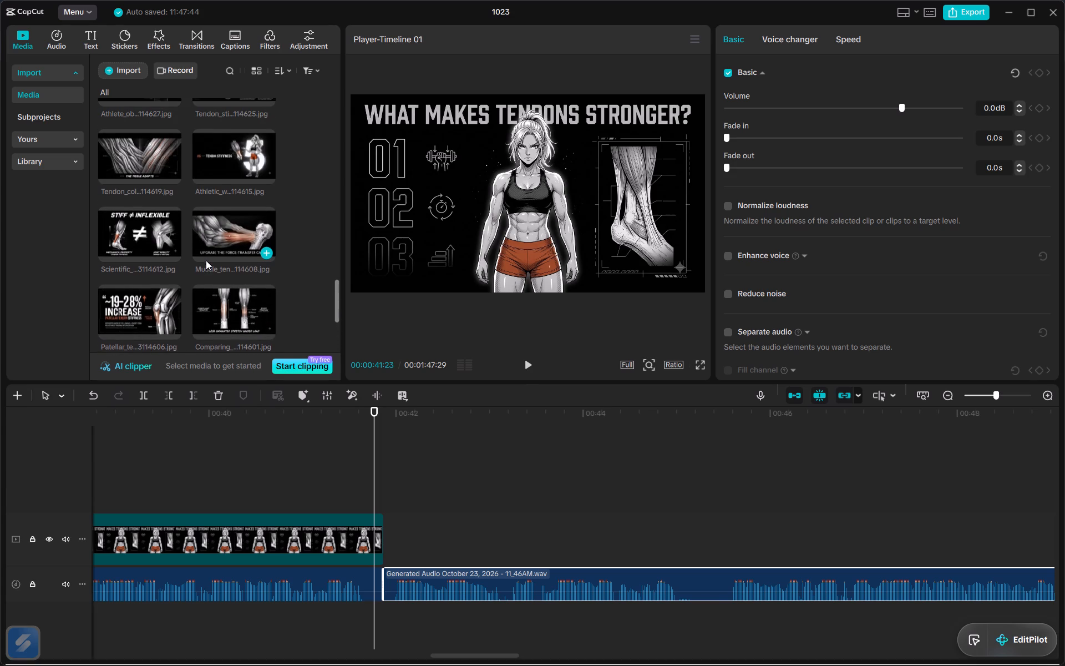
scroll(206, 260, "up", 1)
double_click(232, 197)
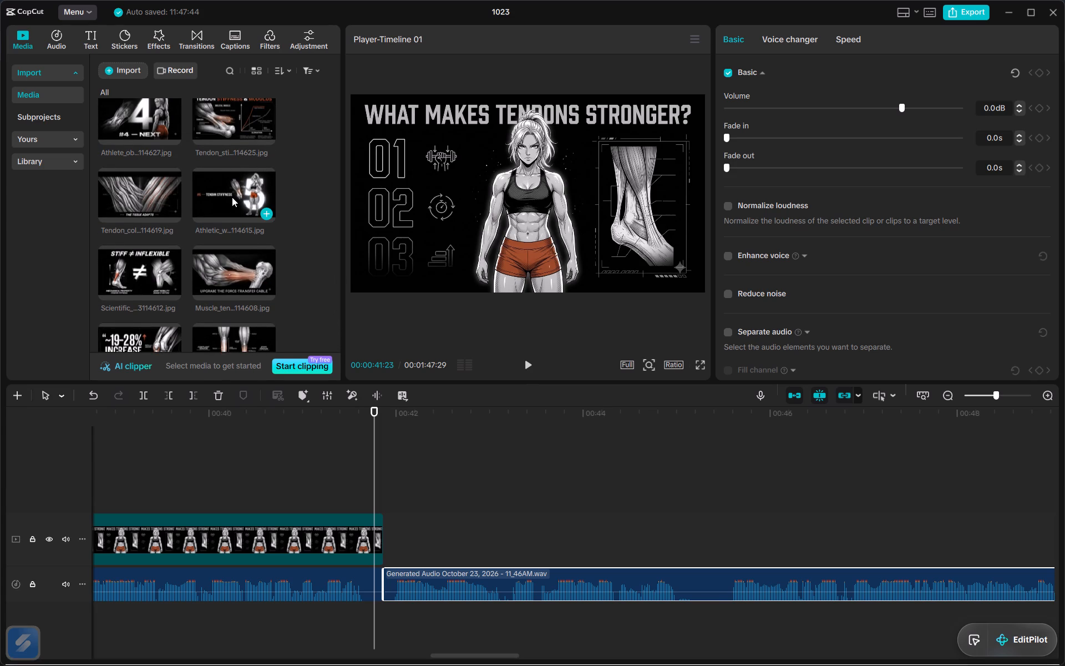
left_click_drag(232, 197, 373, 437)
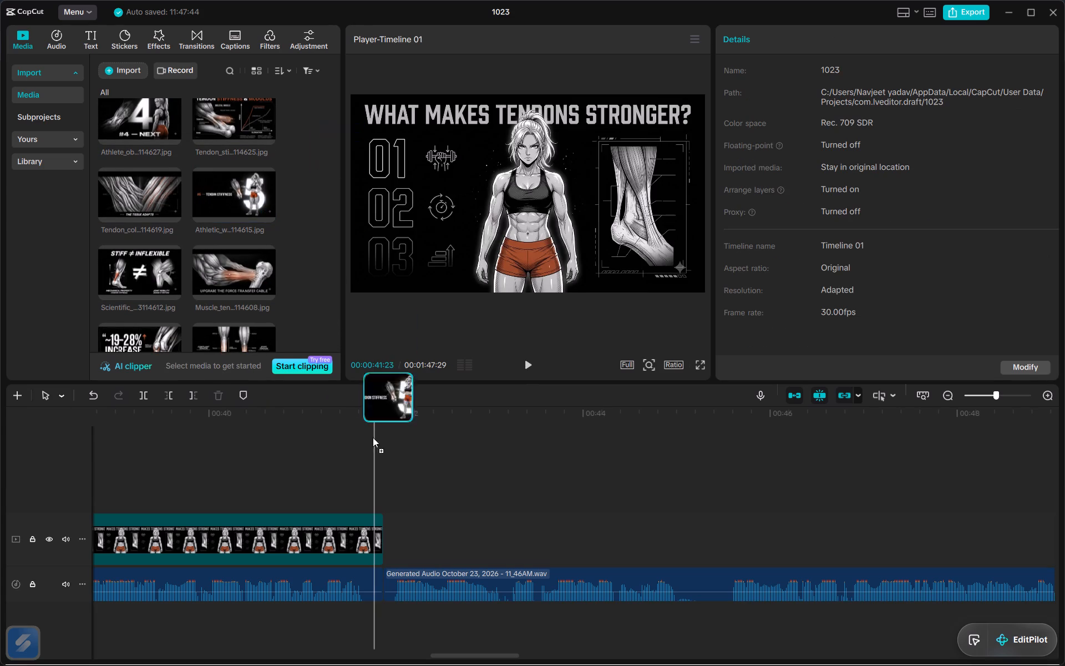
left_click_drag(373, 437, 390, 531)
Play the narration over the "#5 — Tendon Stiffness" clip and trim the clip's end to a duration of 00:00:03:19.
key("space")
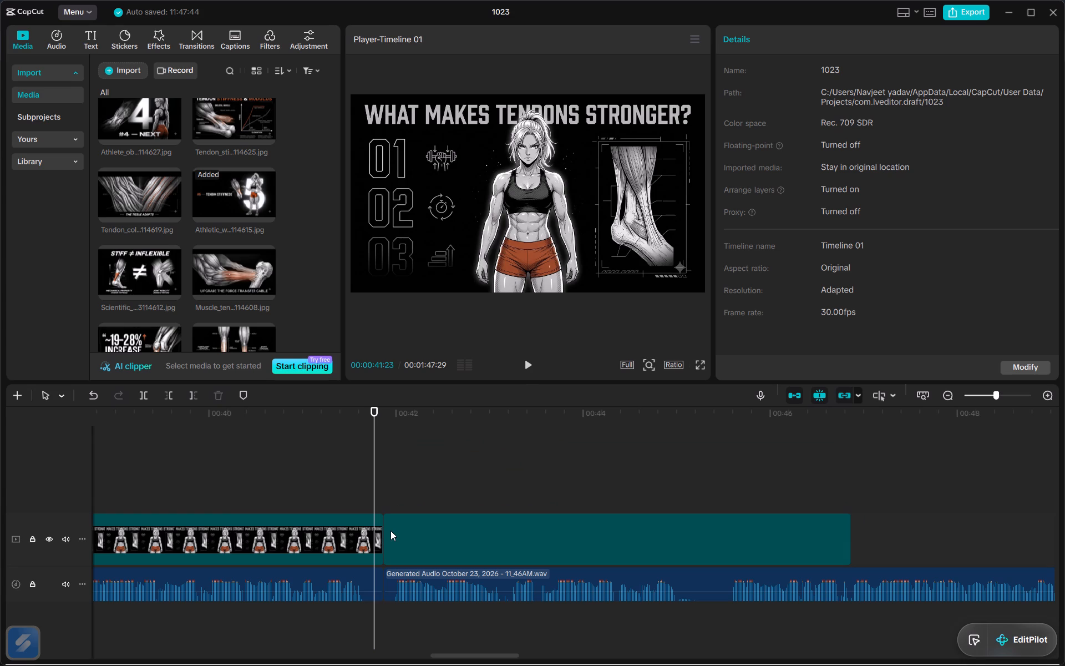
left_click(386, 417)
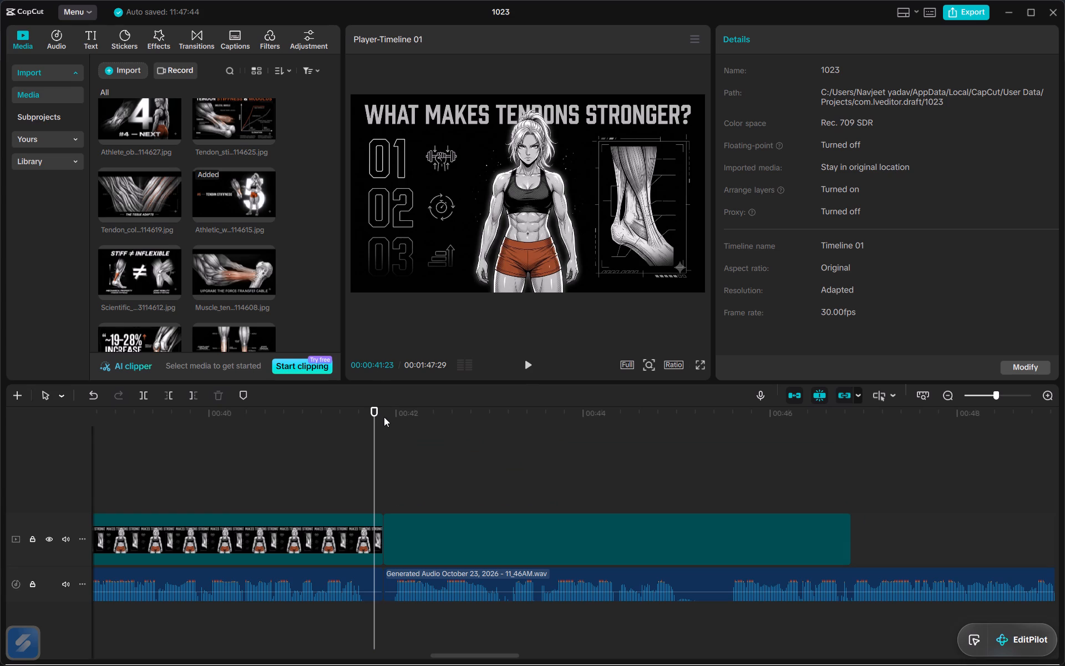
left_click(377, 405)
left_click_drag(377, 405, 376, 413)
double_click(376, 413)
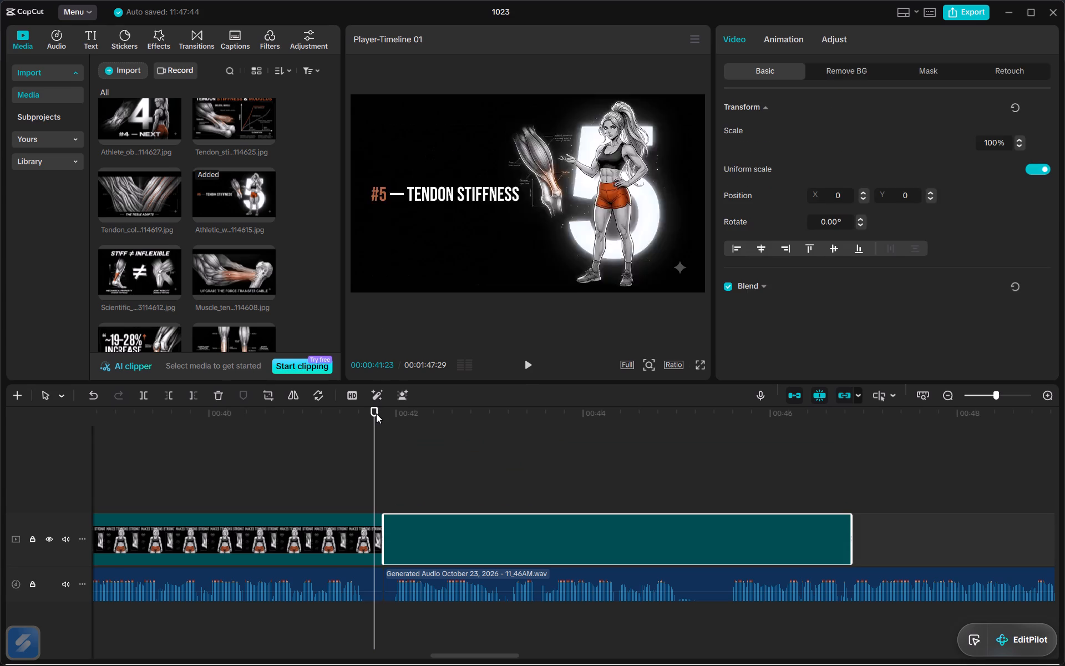
key("space")
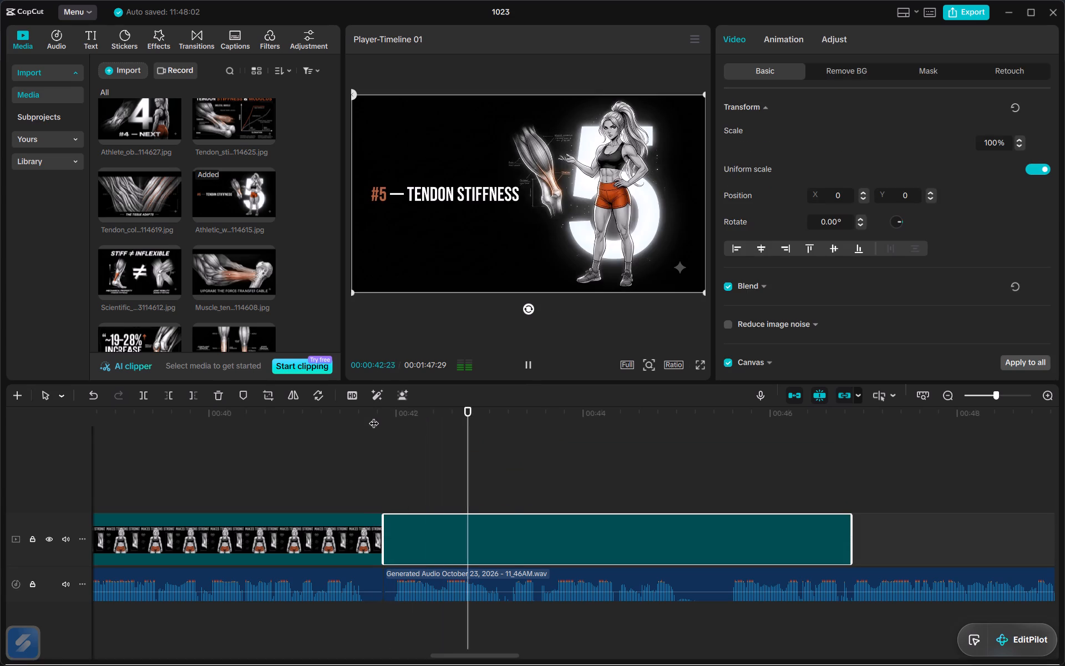
scroll(383, 473, "left", 1)
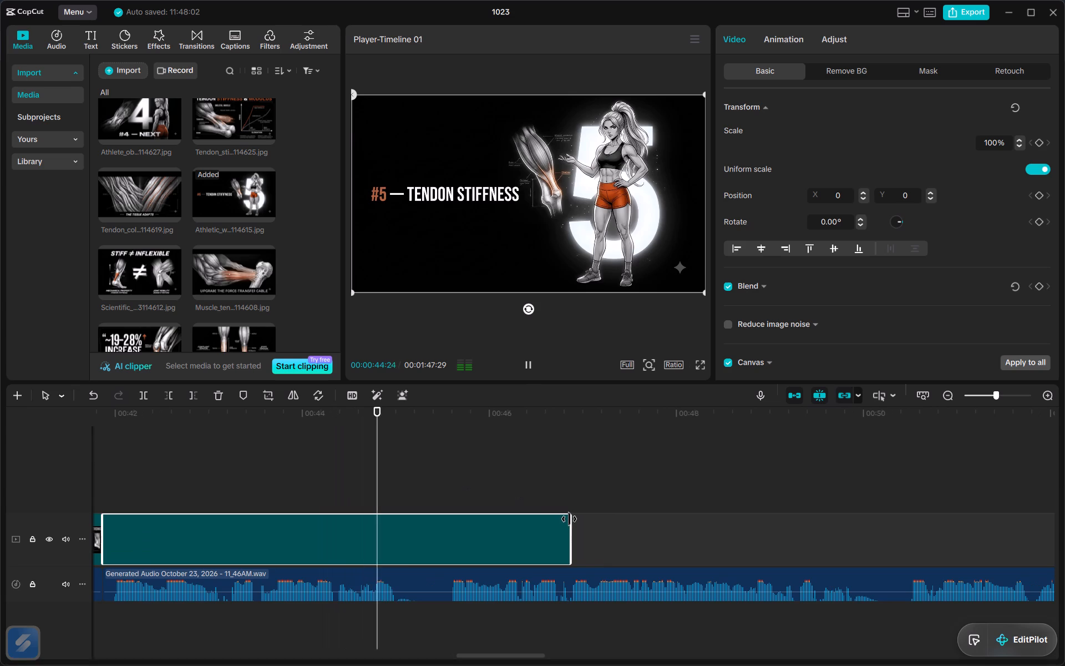
left_click_drag(571, 528, 435, 546)
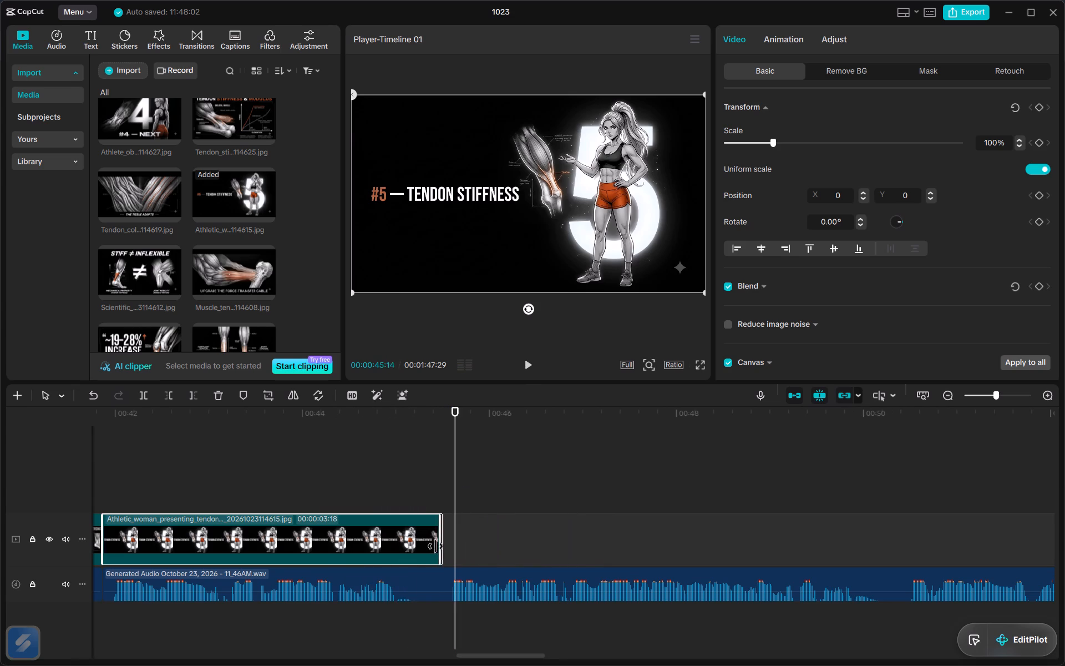
left_click_drag(435, 546, 430, 547)
key("space")
scroll(430, 547, "left", 1)
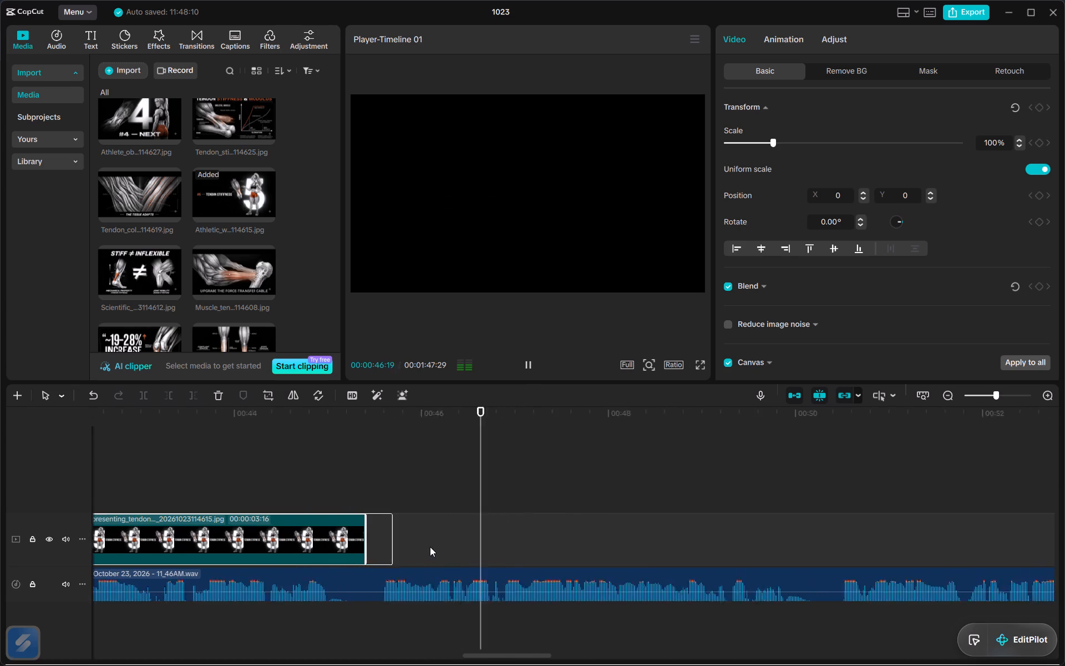
left_click_drag(309, 538, 315, 538)
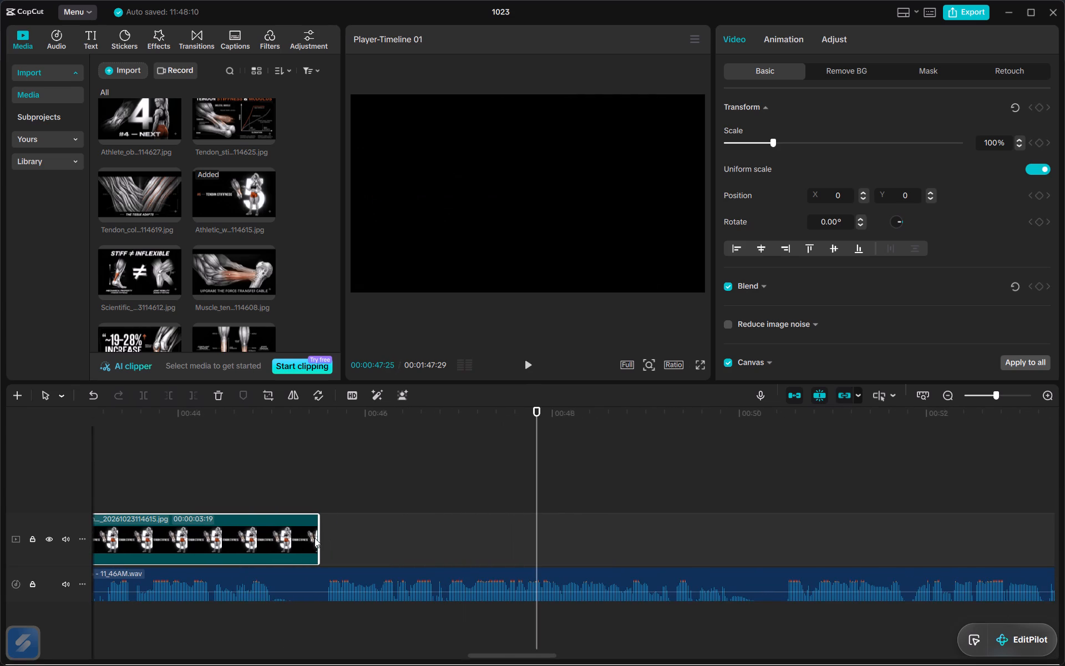
Add the "Stiffness ≠ Bad" image to the main video track, directly after the "#5 — Tendon Stiffness" clip.
scroll(237, 330, "down", 6)
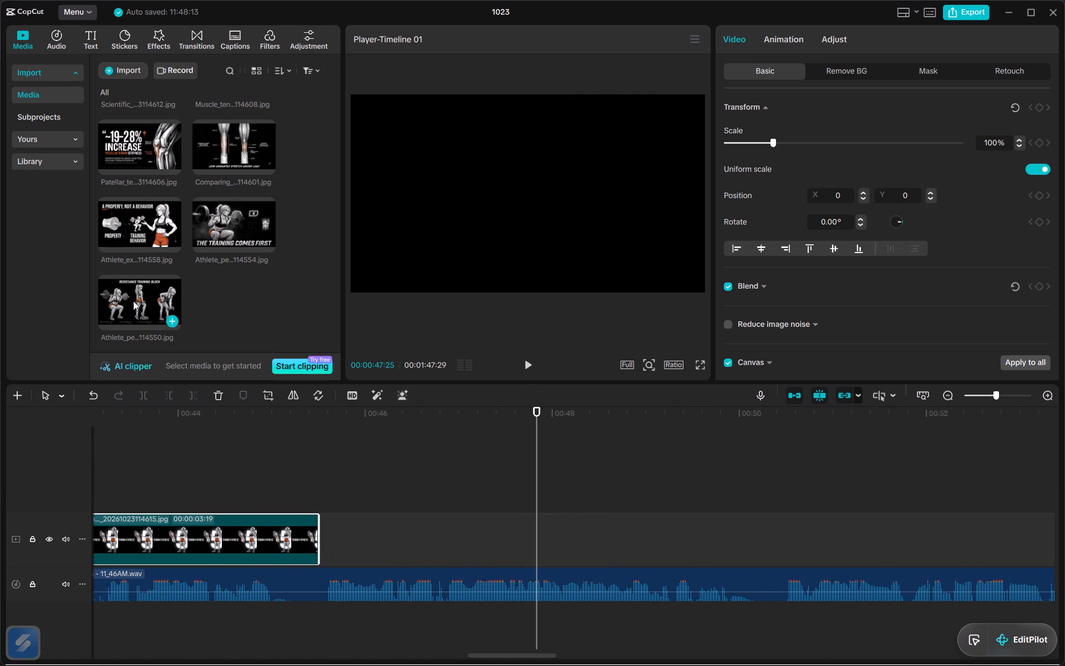
scroll(133, 301, "up", 2)
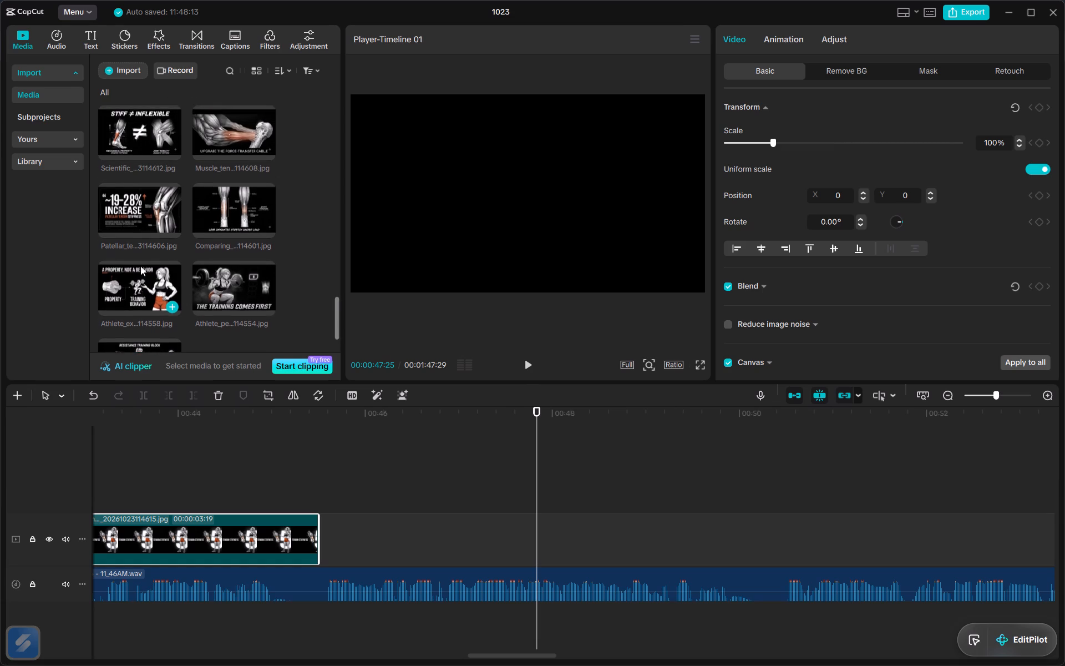
scroll(140, 266, "up", 1)
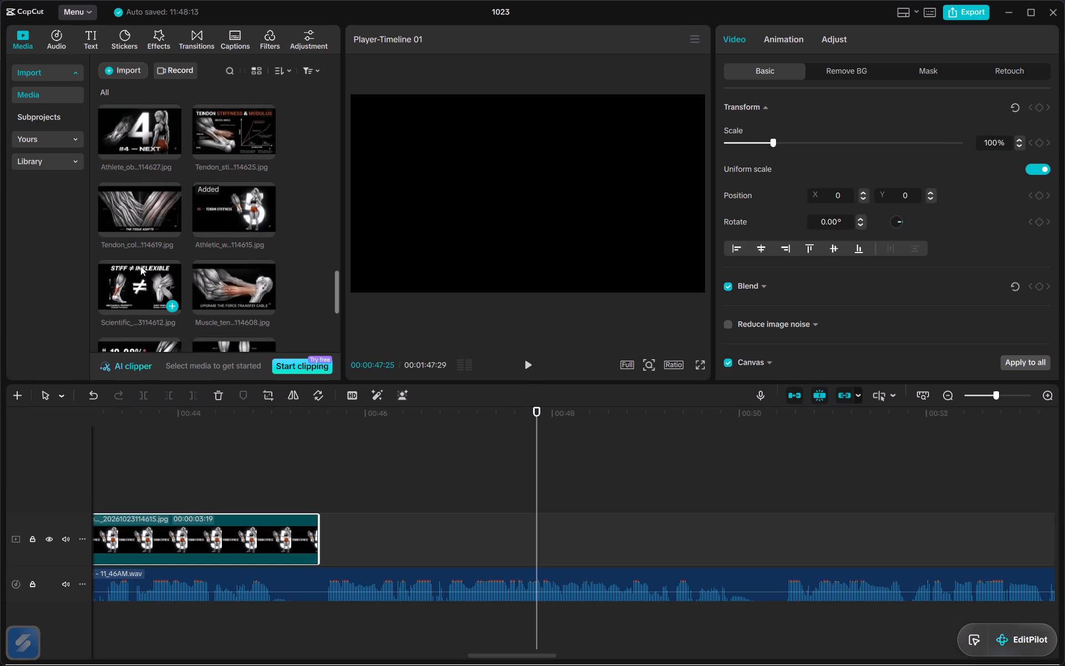
right_click(135, 291)
left_click(135, 291)
scroll(135, 291, "up", 1)
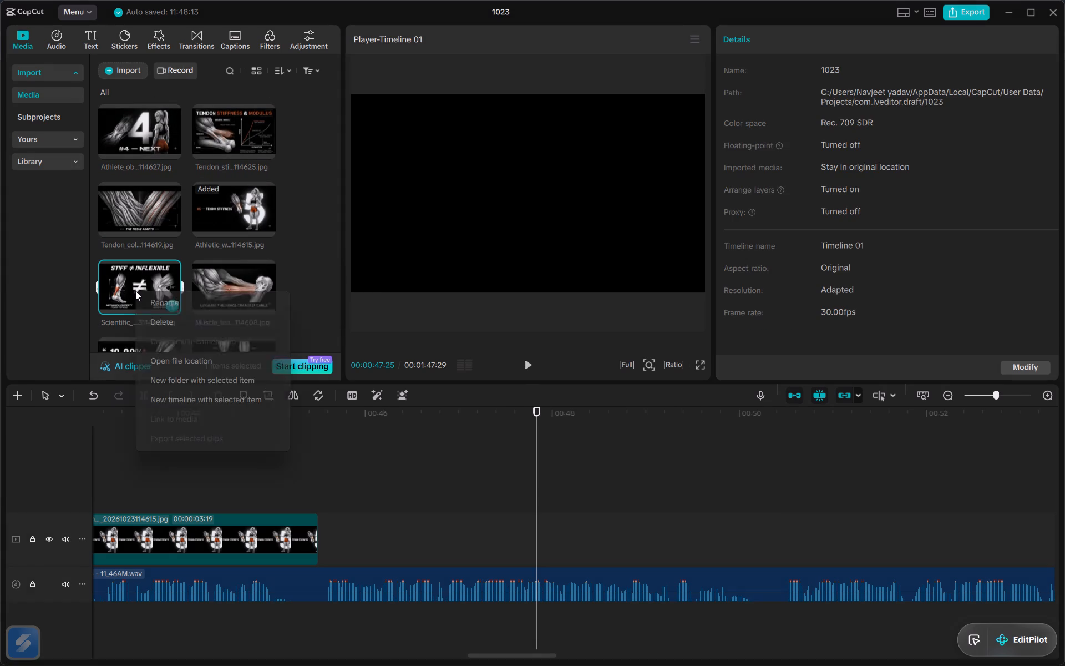
scroll(135, 291, "up", 1)
left_click(182, 211)
scroll(182, 211, "up", 1)
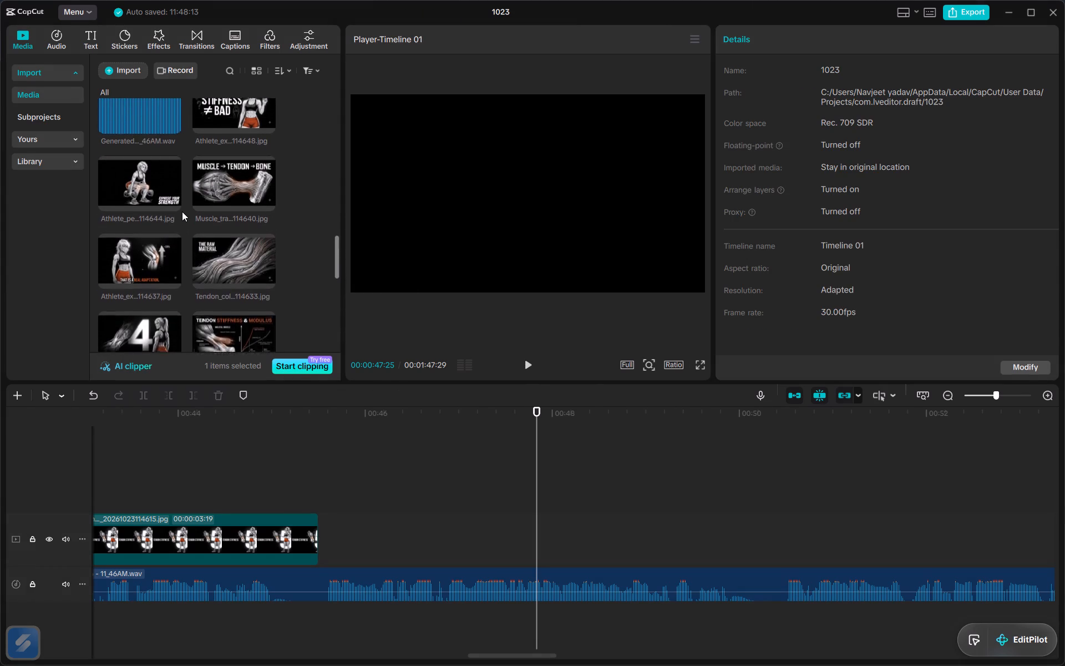
scroll(182, 211, "up", 1)
left_click_drag(227, 137, 369, 229)
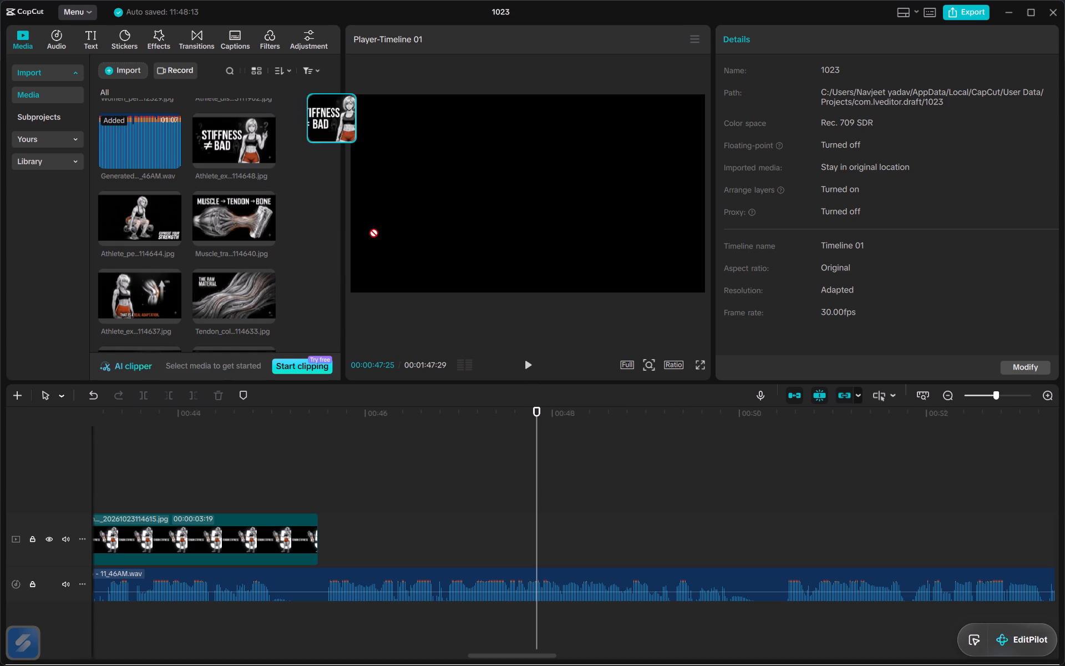
left_click_drag(369, 229, 346, 578)
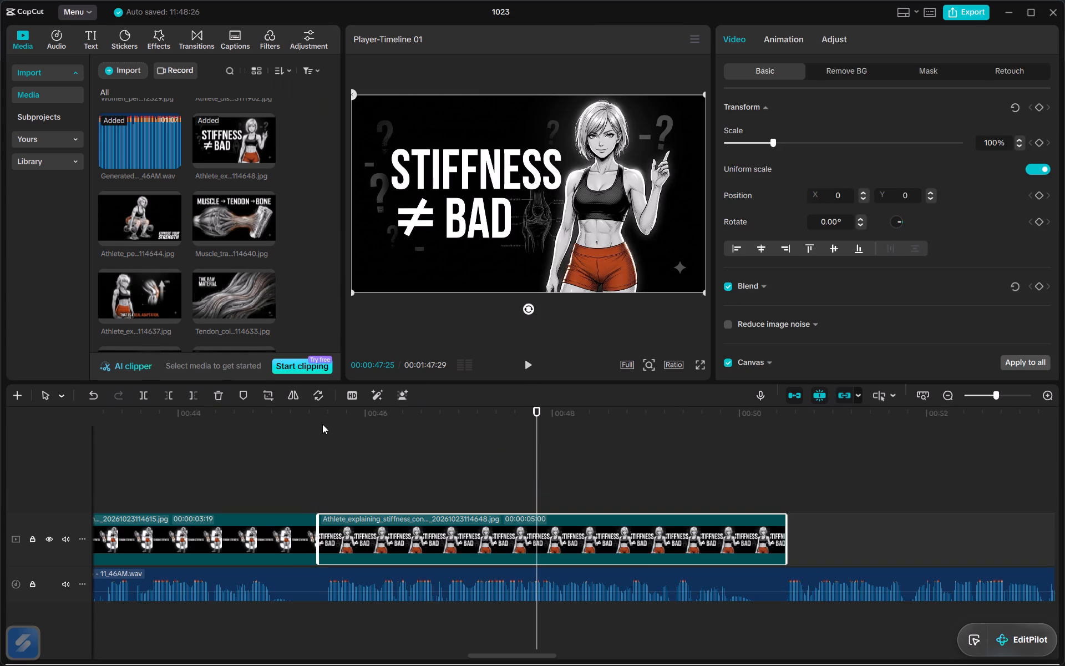
Play the narration over the "Stiffness ≠ Bad" clip and trim the clip's end to a duration of 00:00:04:27.
left_click(322, 424)
key("space")
key("space")
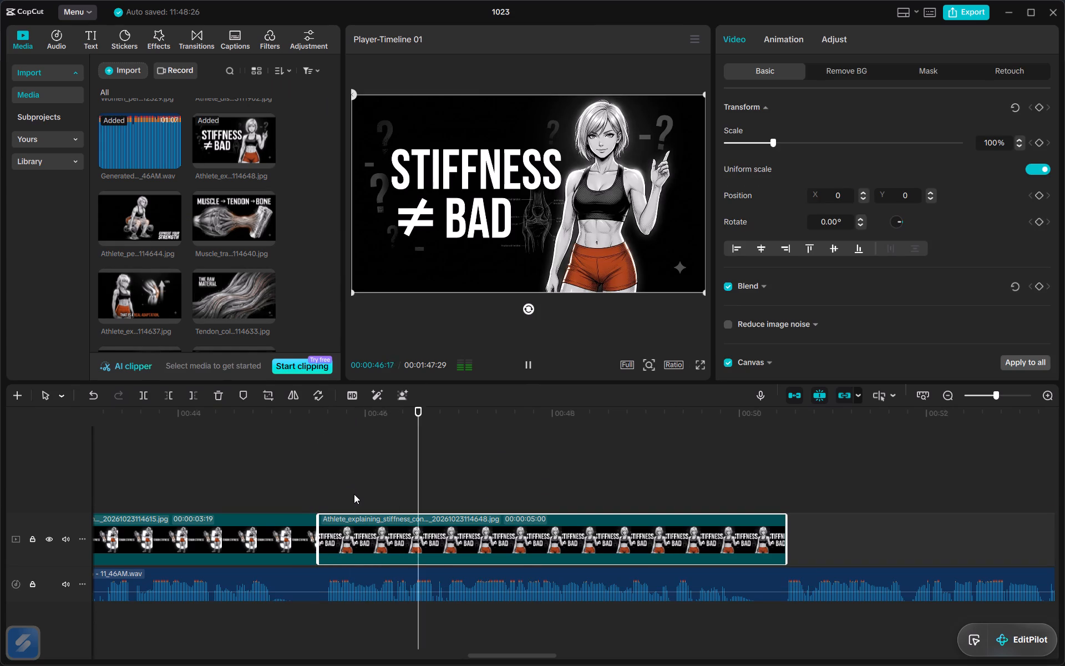
scroll(354, 494, "left", 2)
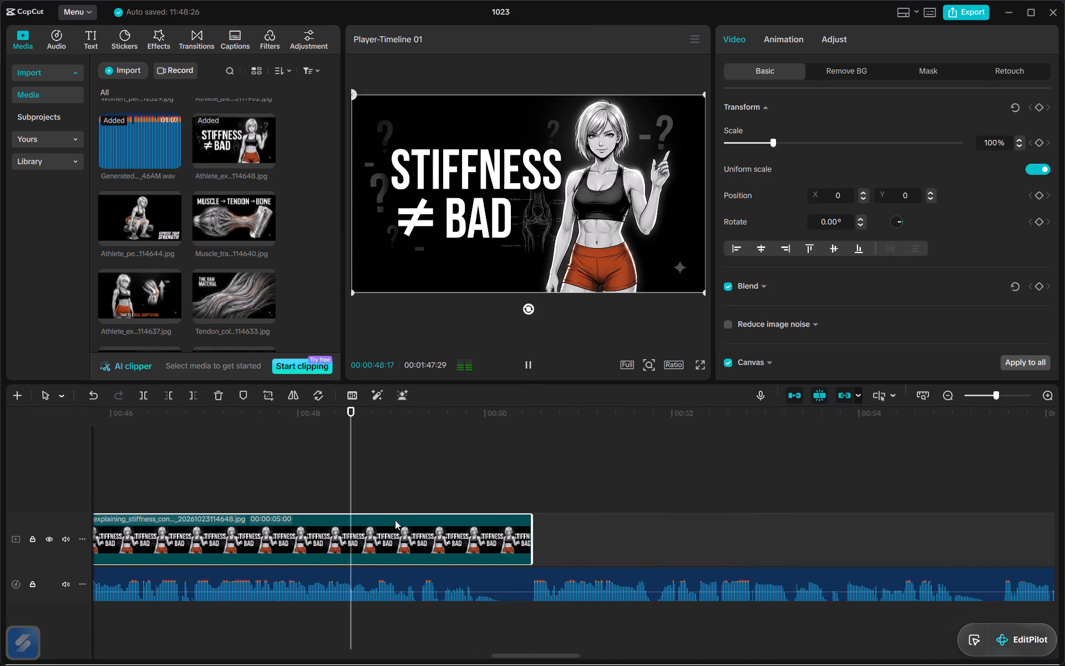
scroll(395, 520, "left", 1)
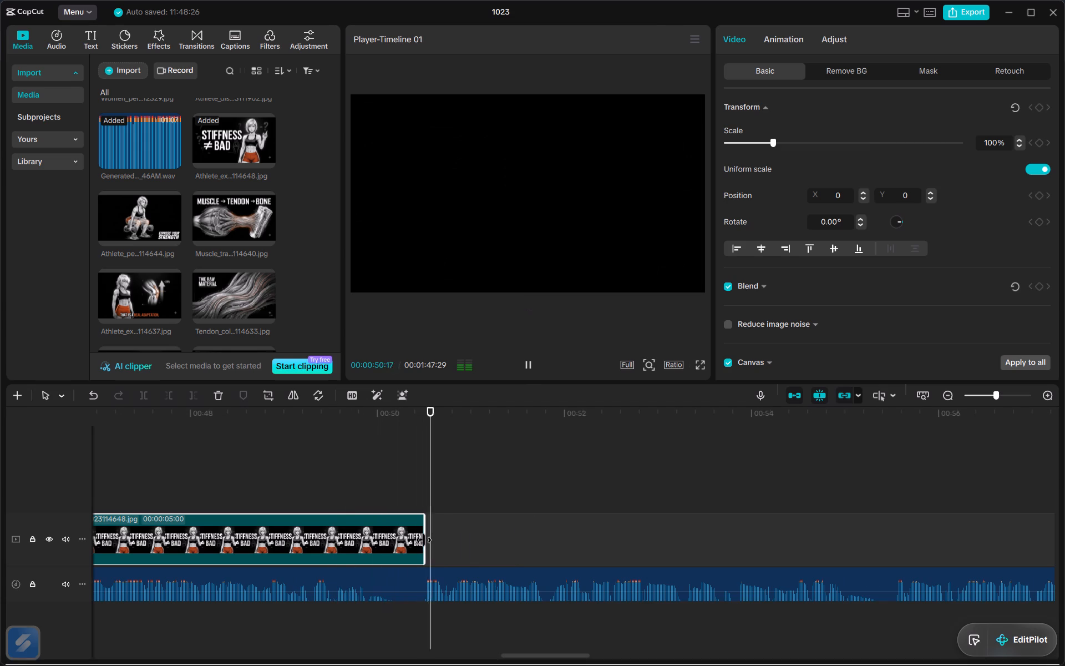
left_click_drag(424, 540, 410, 543)
Listen to the following narration and add the "Stiff ≠ Inflexible" image directly after the "Stiffness ≠ Bad" clip.
key("space")
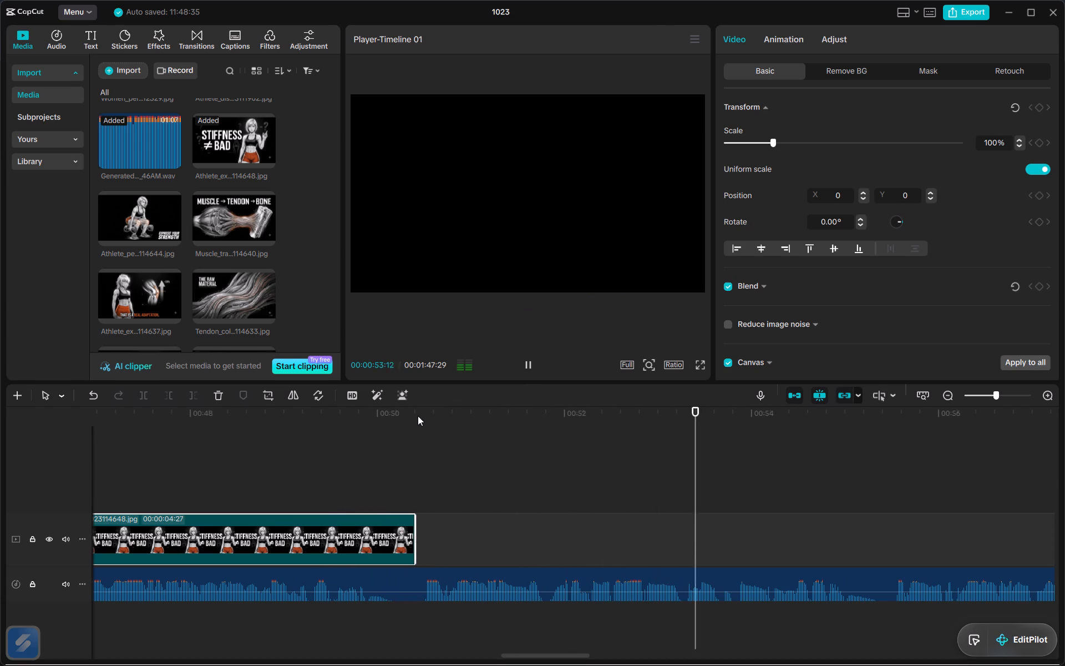
scroll(241, 282, "down", 1)
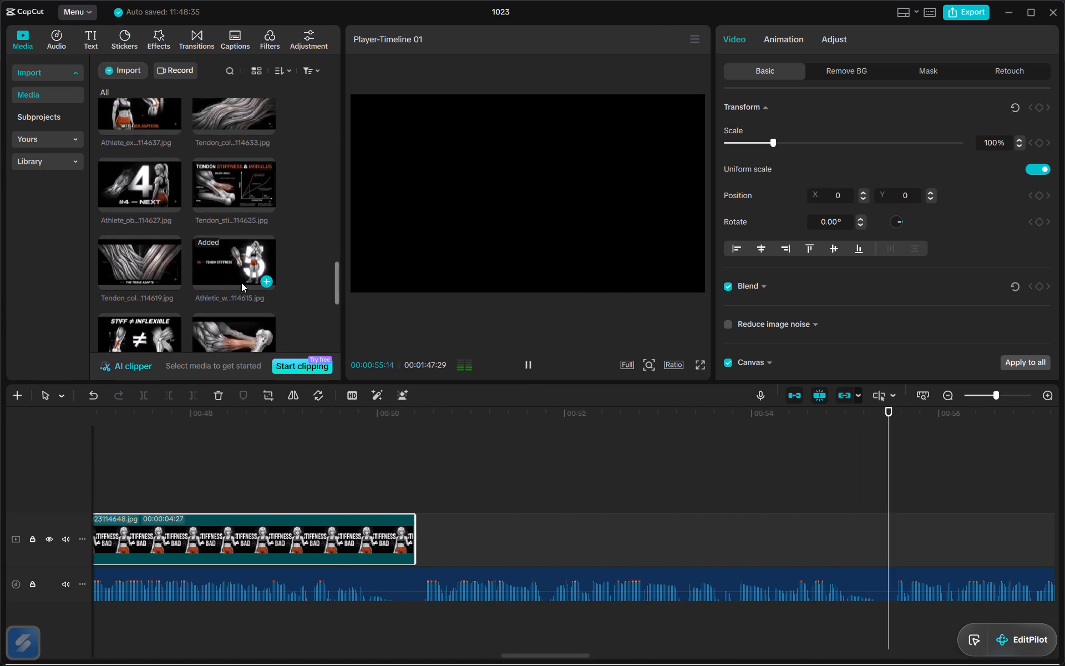
scroll(241, 282, "down", 1)
left_click(391, 438)
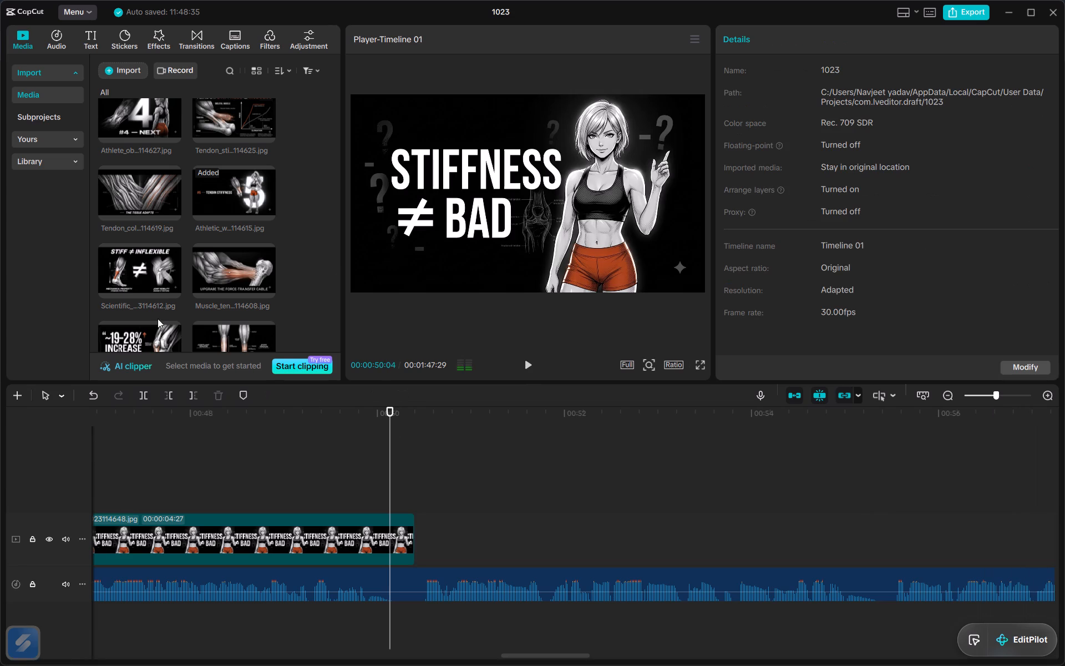
left_click_drag(128, 293, 442, 524)
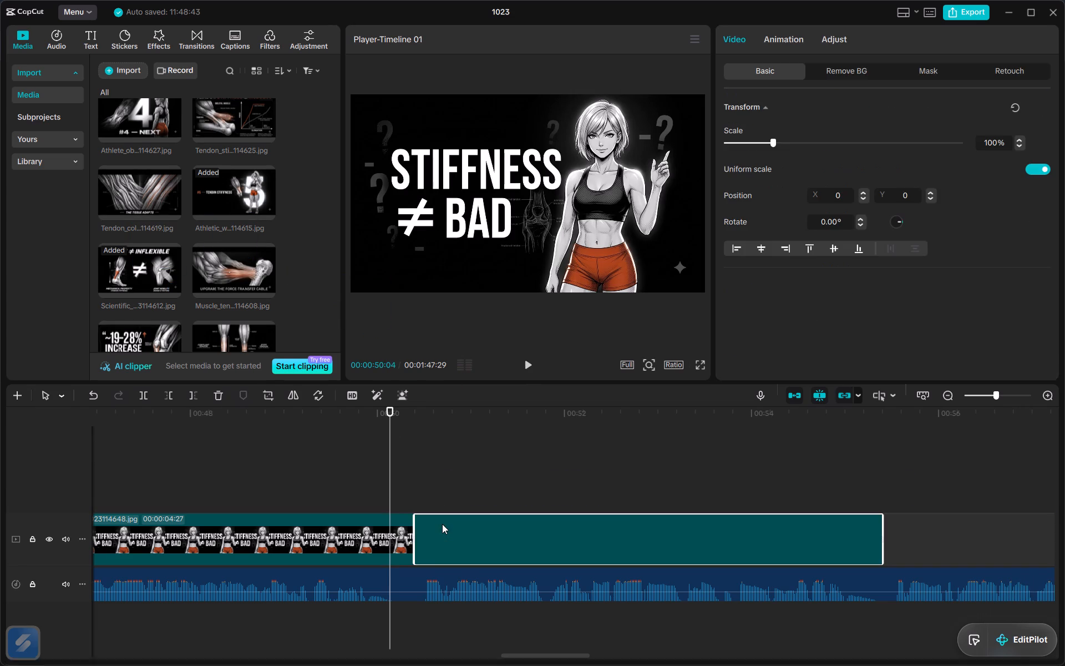
Play on through the narration, preview the "Less Unwanted Stretch Under Load" image, and add it directly after the "Stiff ≠ Inflexible" clip.
key("space")
scroll(442, 524, "left", 2)
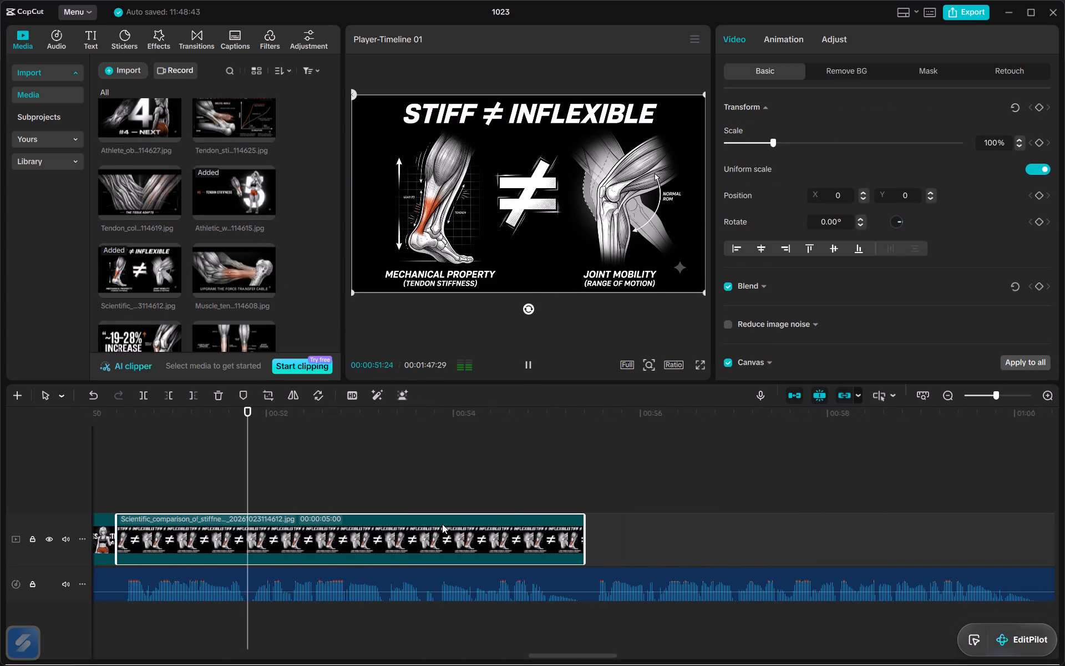
scroll(442, 524, "left", 1)
scroll(442, 524, "down", 6, "ctrl")
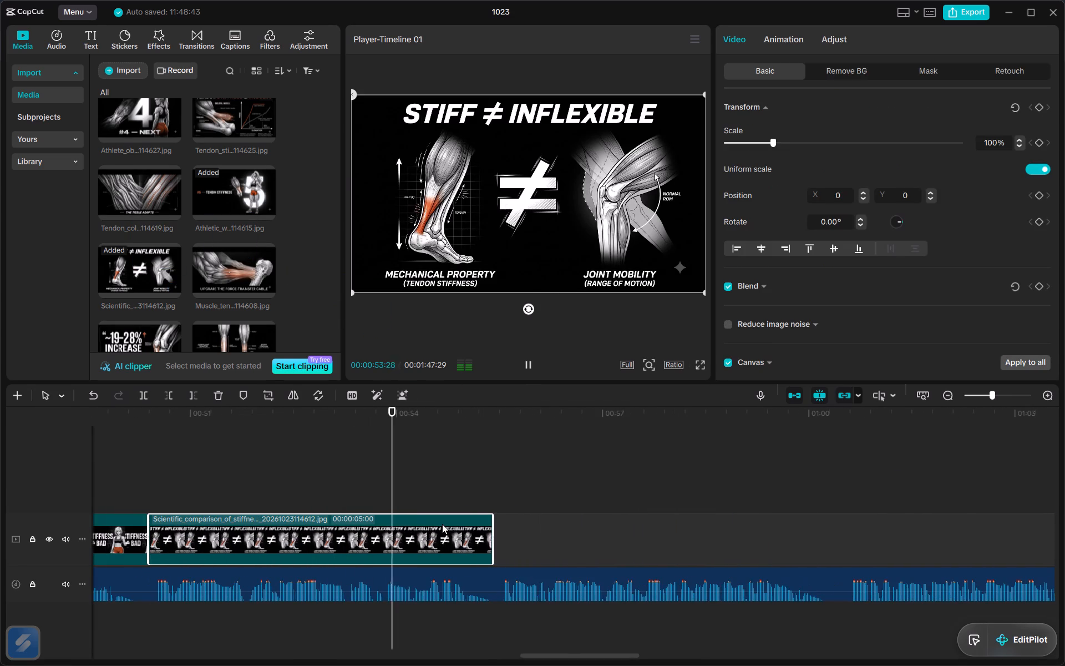
scroll(442, 524, "down", 3, "ctrl")
scroll(442, 524, "left", 1)
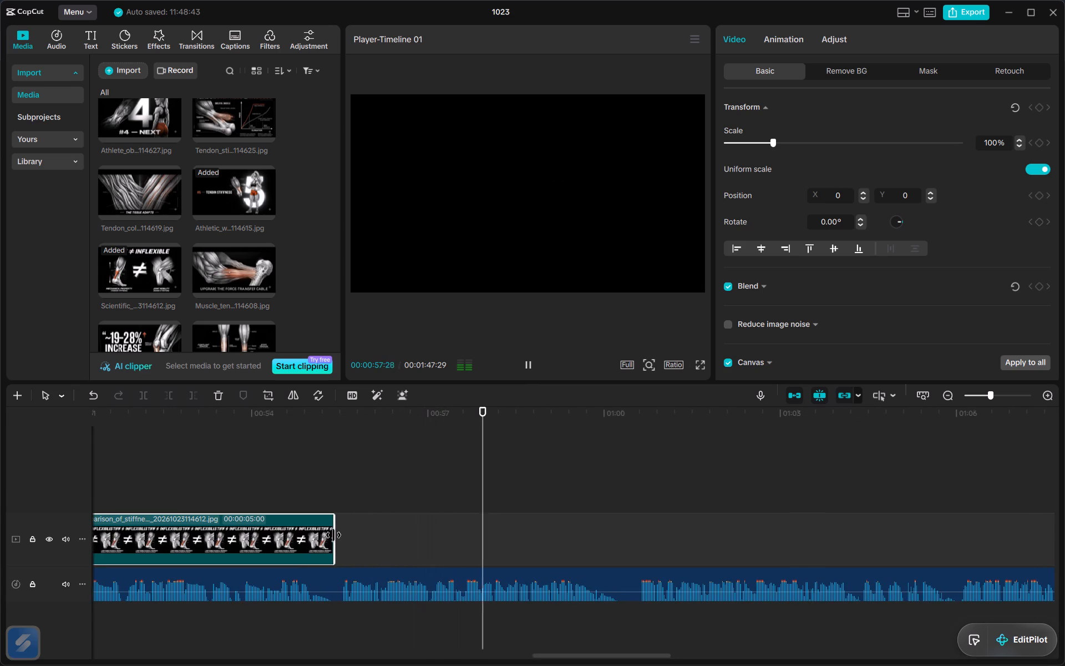
scroll(271, 317, "down", 1)
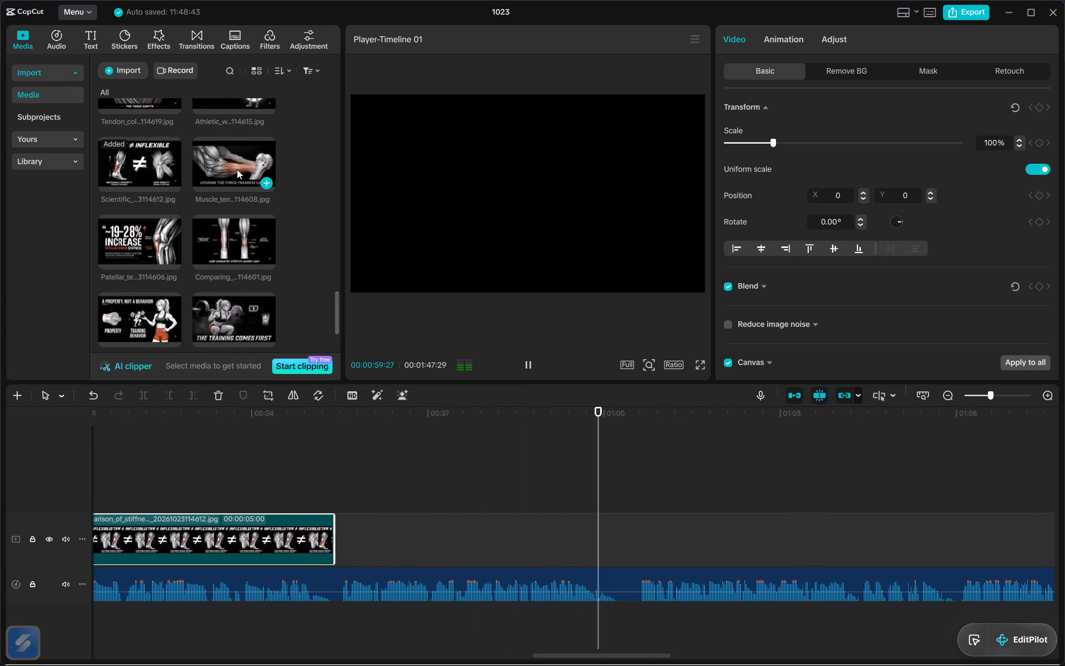
left_click(237, 169)
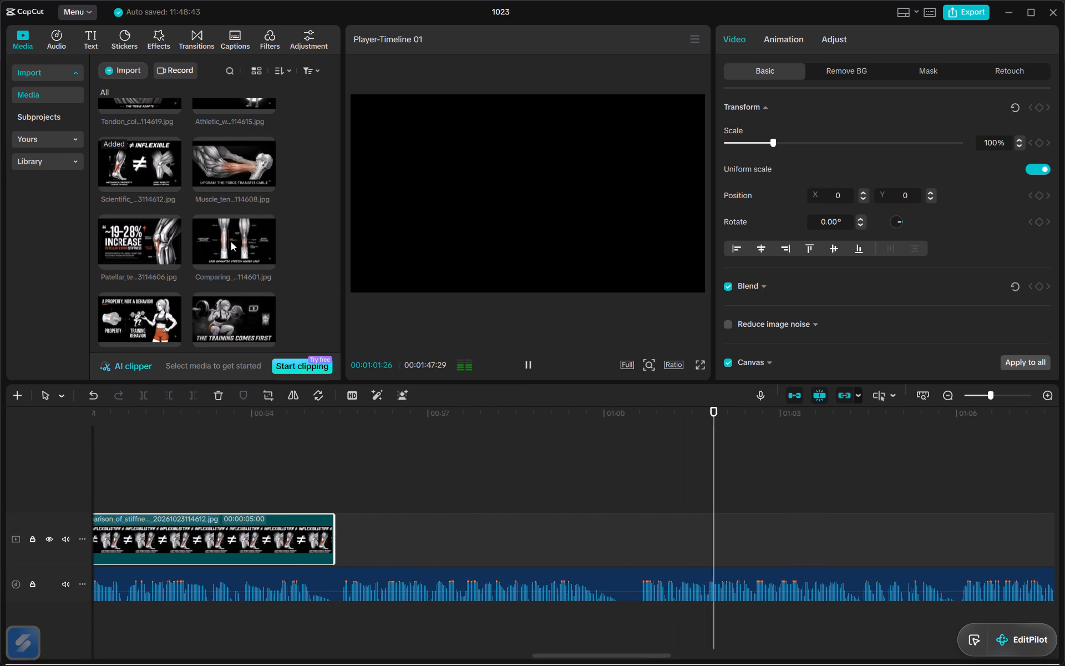
double_click(230, 246)
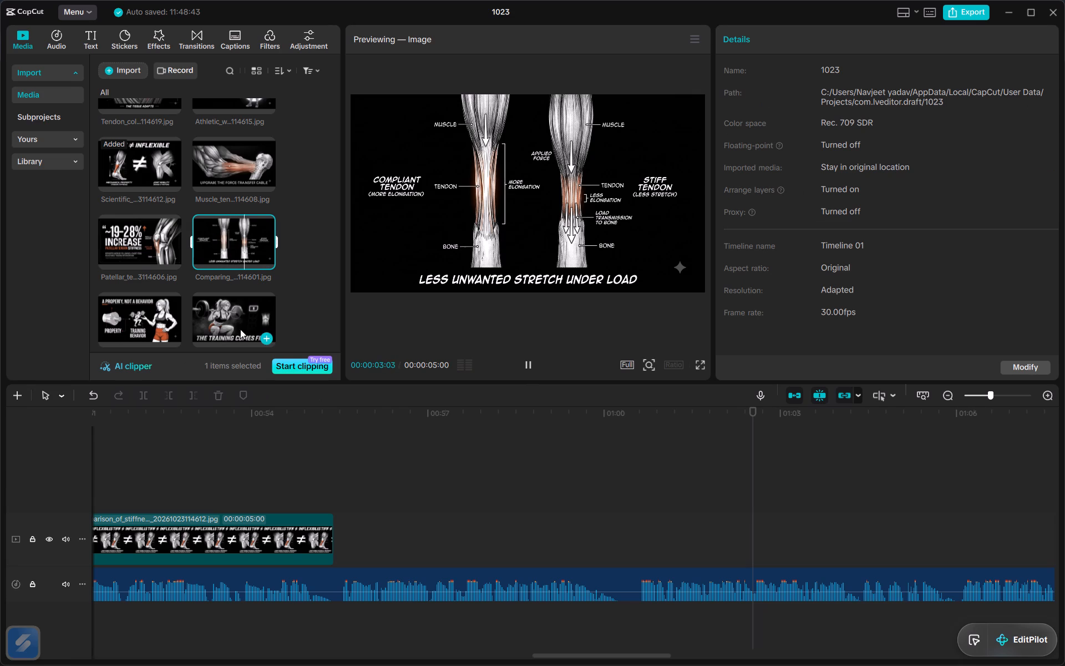
scroll(238, 327, "down", 1)
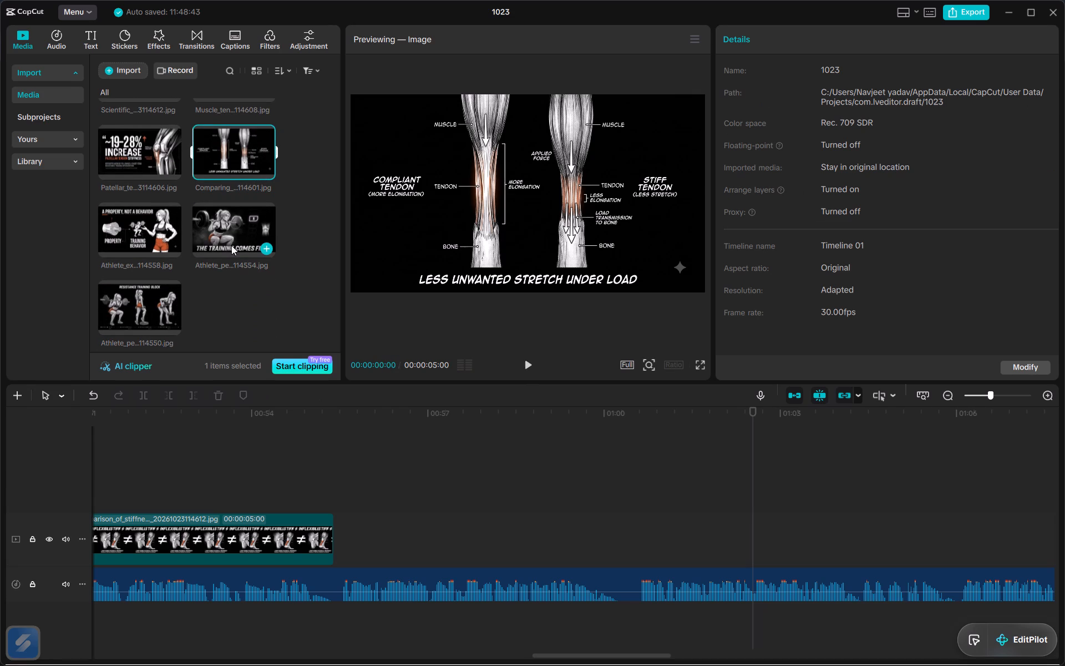
scroll(188, 169, "up", 1)
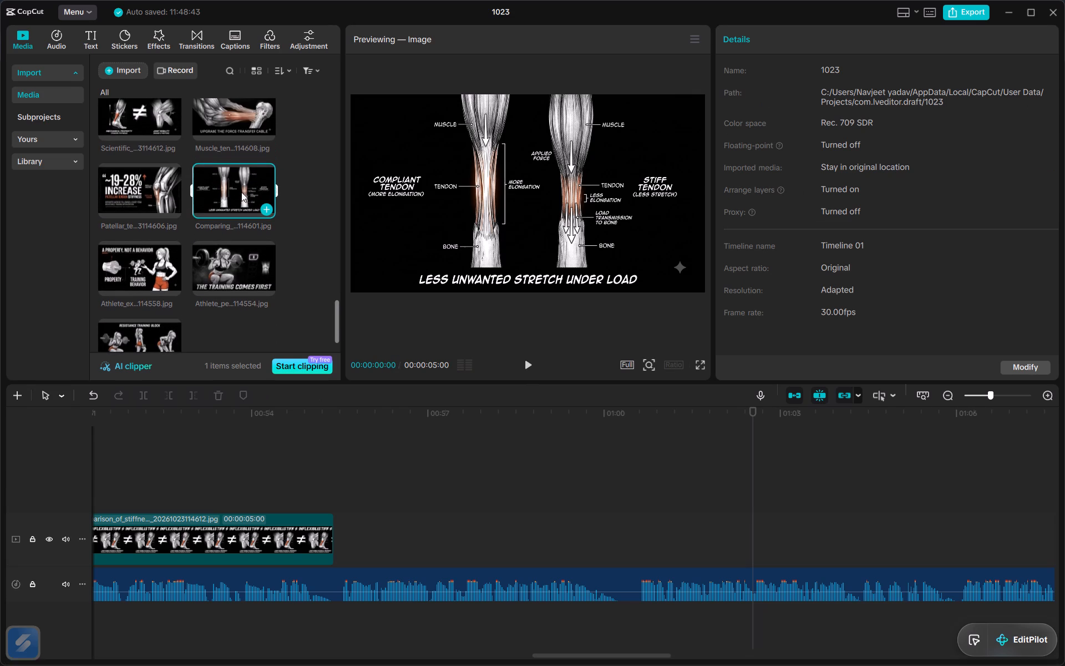
left_click_drag(241, 192, 343, 558)
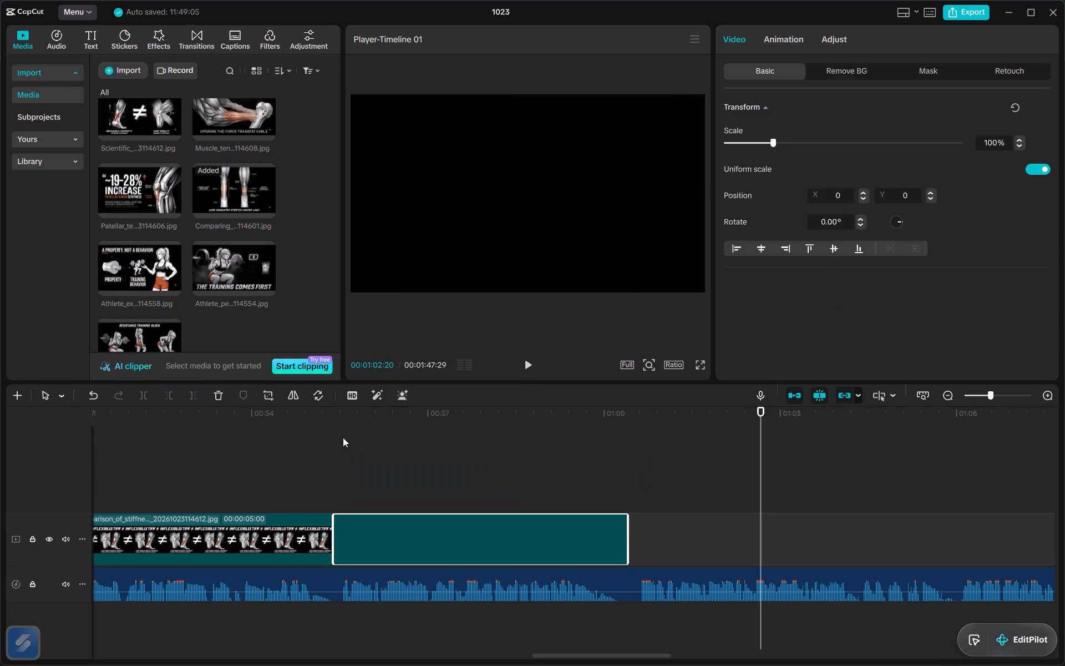
Play the narration over the "Less Unwanted Stretch Under Load" clip and on into the uncovered stretch after it.
left_click(343, 436)
key("space")
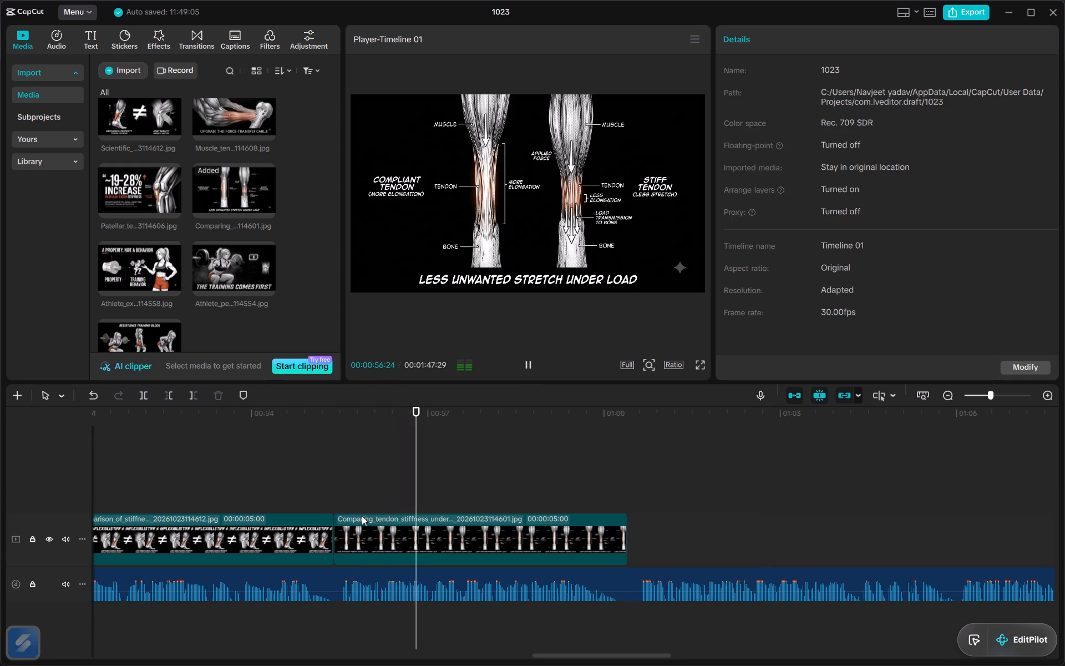
scroll(362, 516, "left", 2)
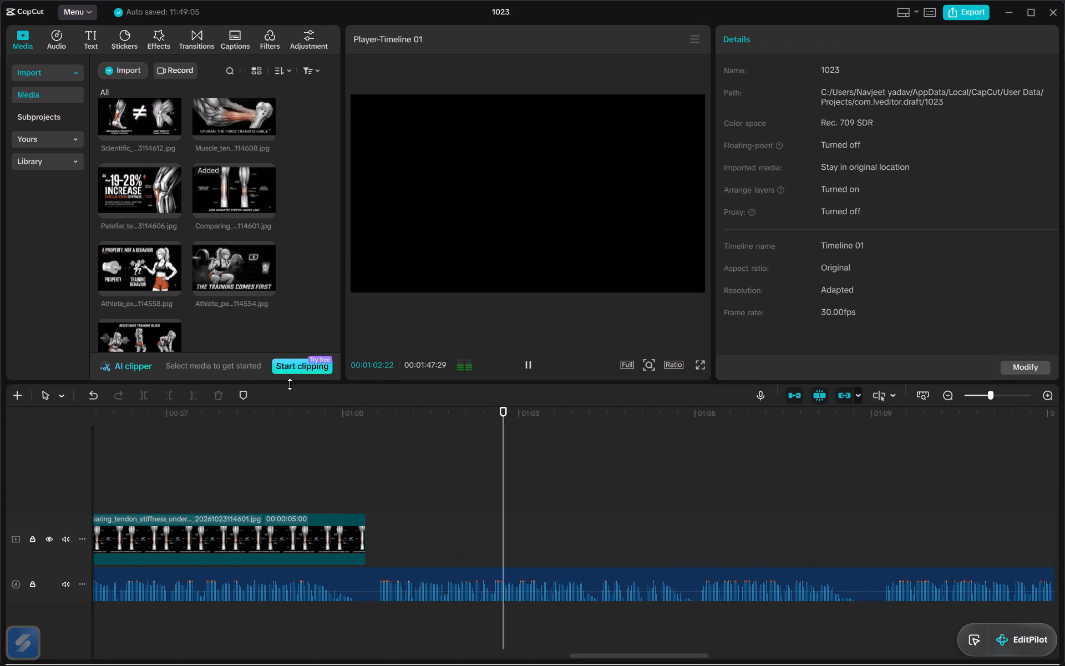
scroll(291, 439, "left", 1)
Preview the images "The Tissue Adapts", "Tendon Stiffness & Modulus", "The Raw Material", "Express Your Strength" and "Muscle → Tendon → Bone".
scroll(241, 199, "up", 1)
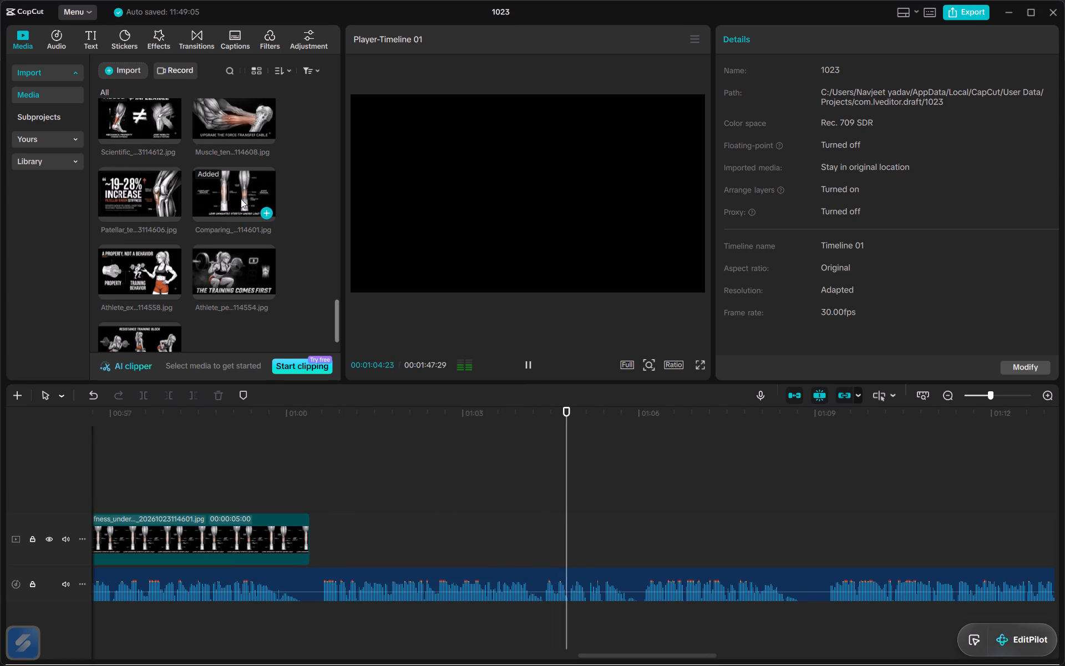
scroll(241, 199, "up", 2)
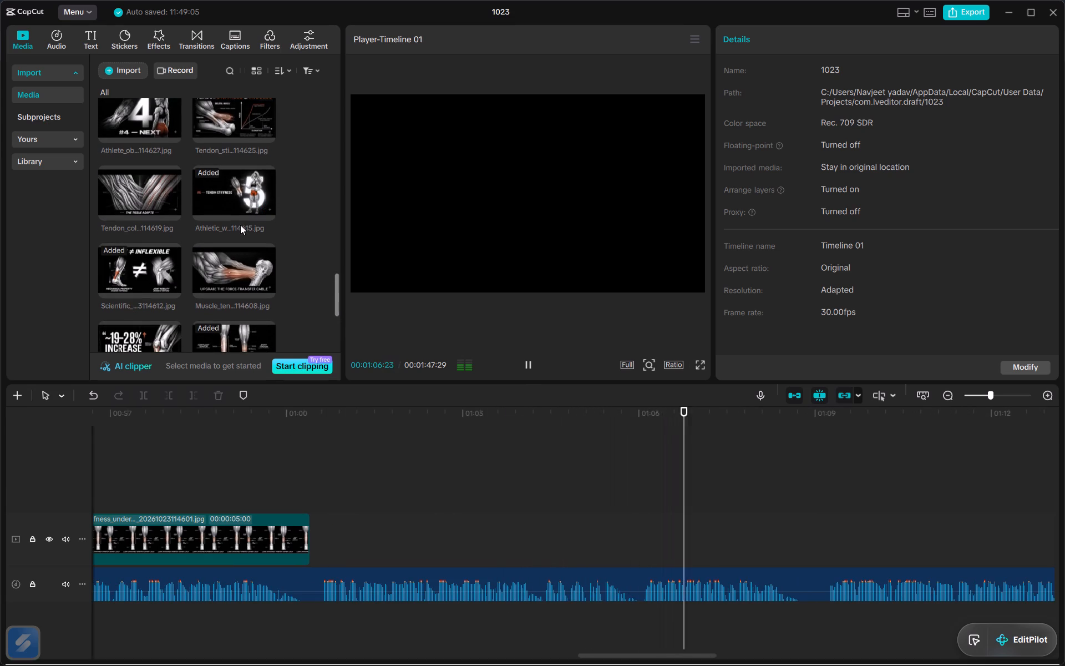
scroll(240, 225, "up", 1)
double_click(123, 179)
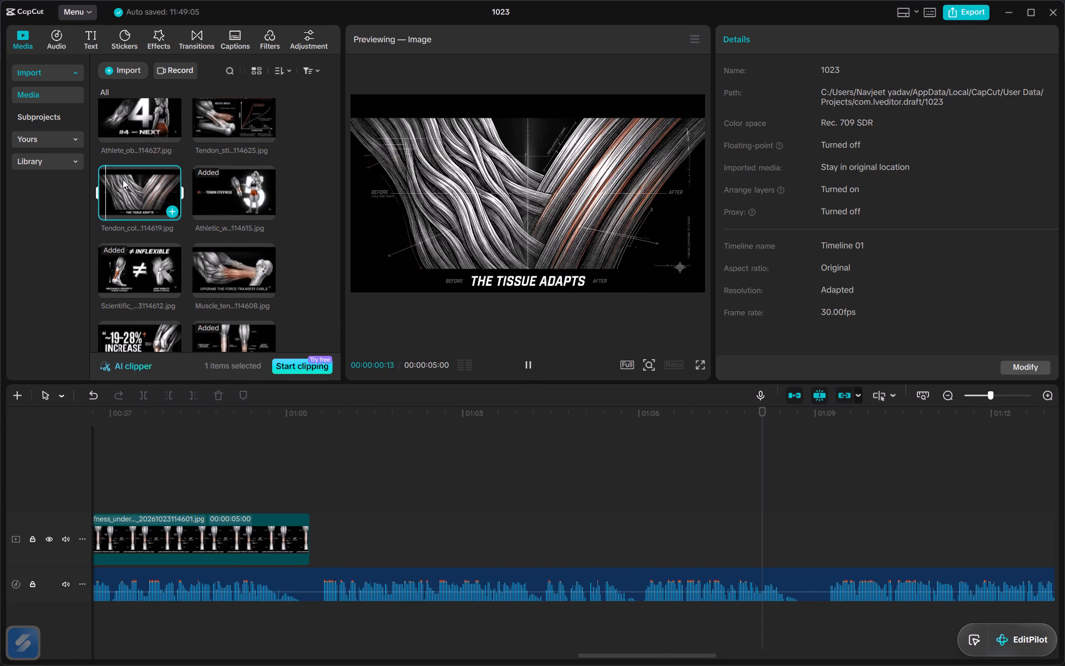
scroll(132, 185, "up", 1)
double_click(212, 195)
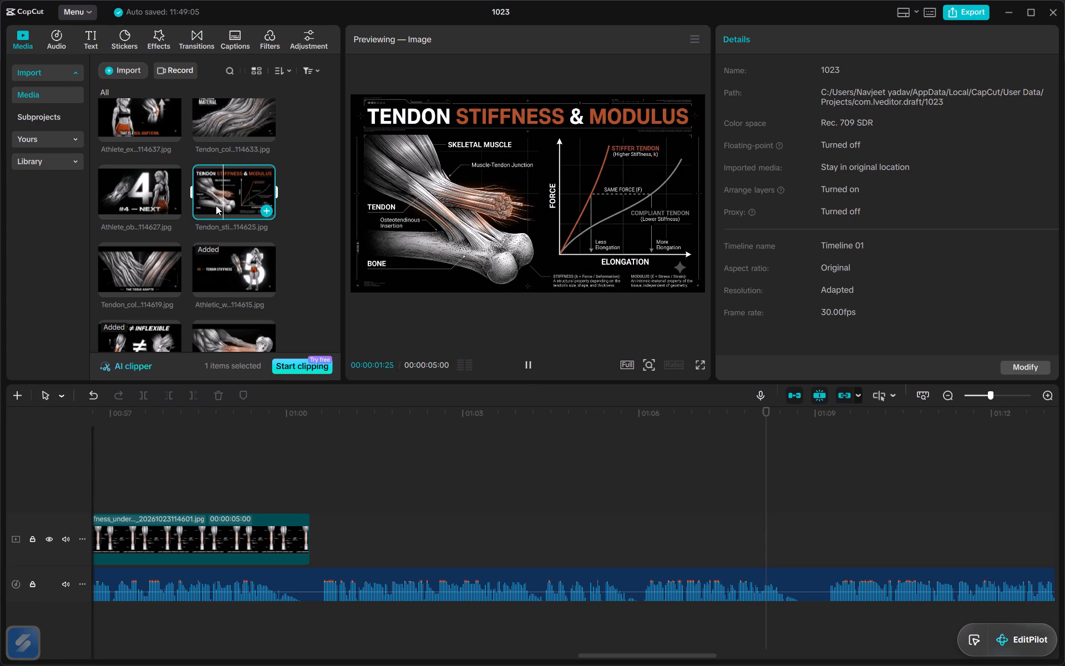
scroll(216, 205, "up", 1)
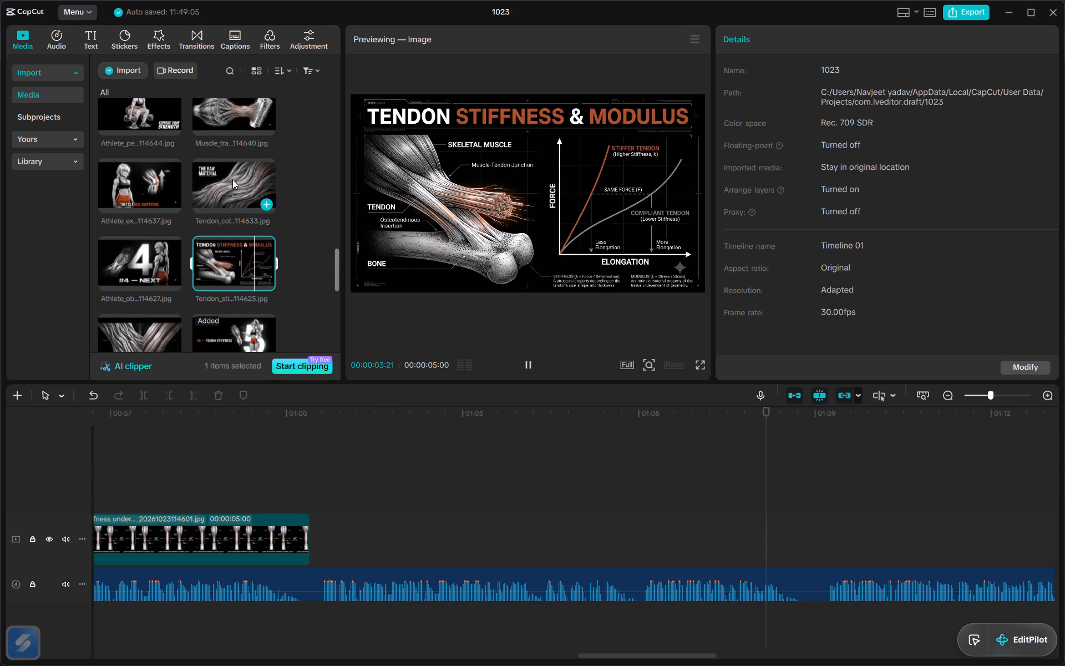
double_click(232, 179)
scroll(232, 179, "up", 1)
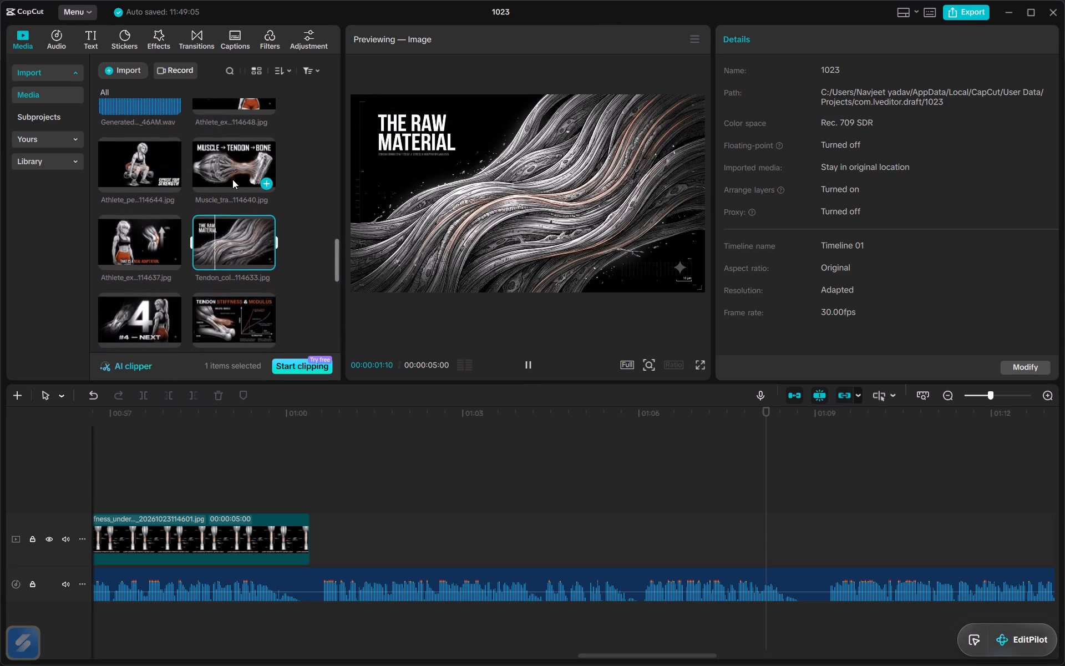
double_click(161, 173)
double_click(236, 169)
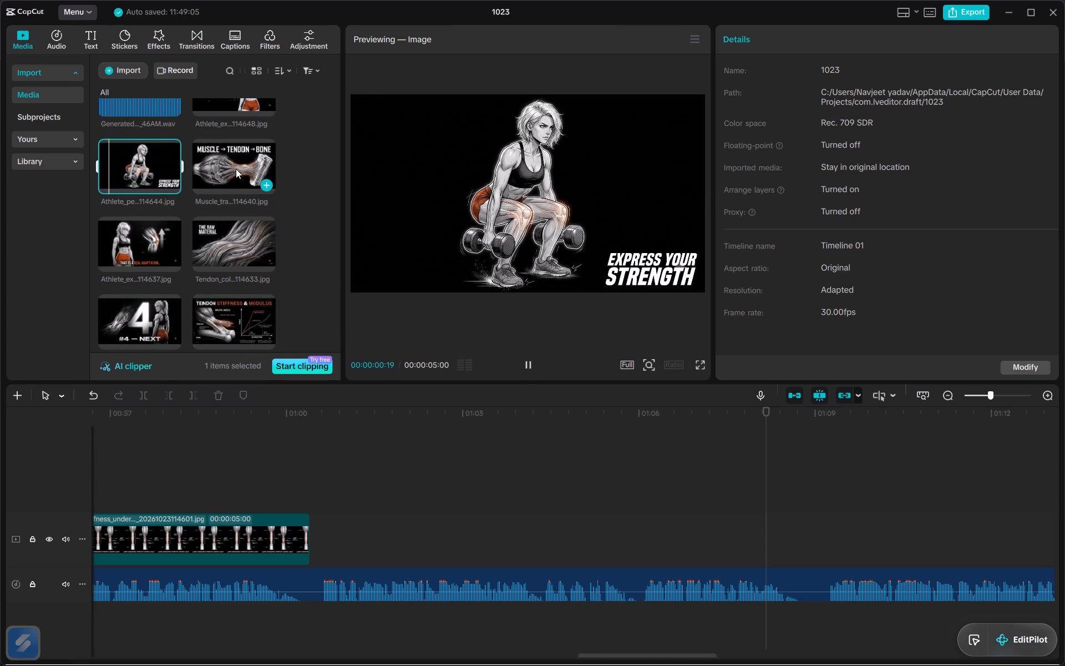
Replay the narration from the start of the "Less Unwanted Stretch Under Load" clip through the passage following it.
left_click(258, 411)
key("space")
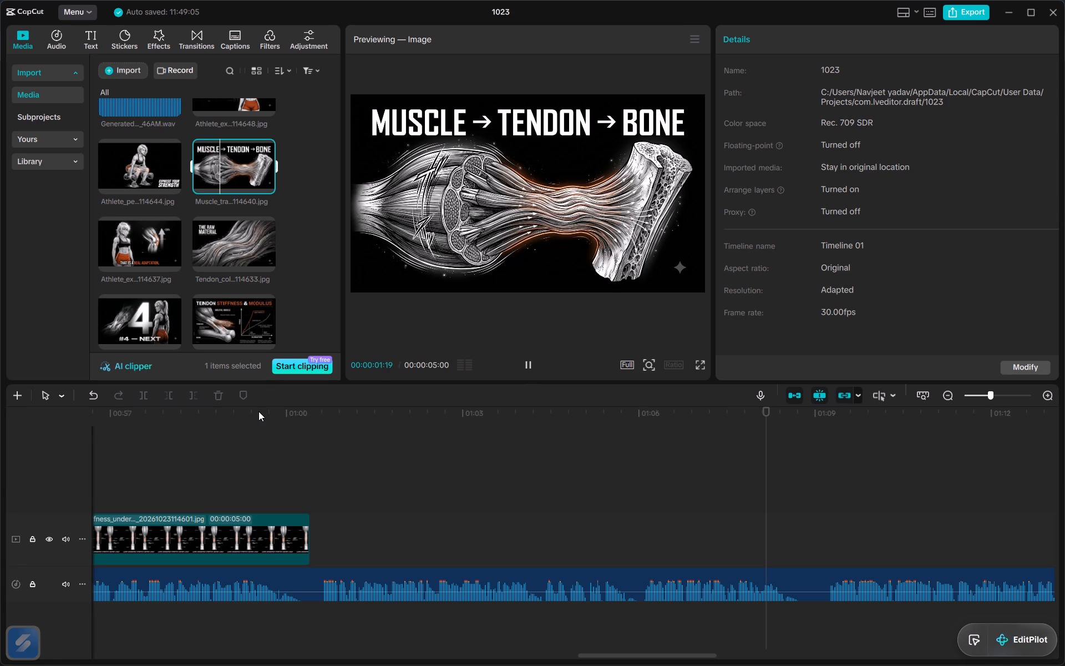
left_click(252, 411)
double_click(188, 465)
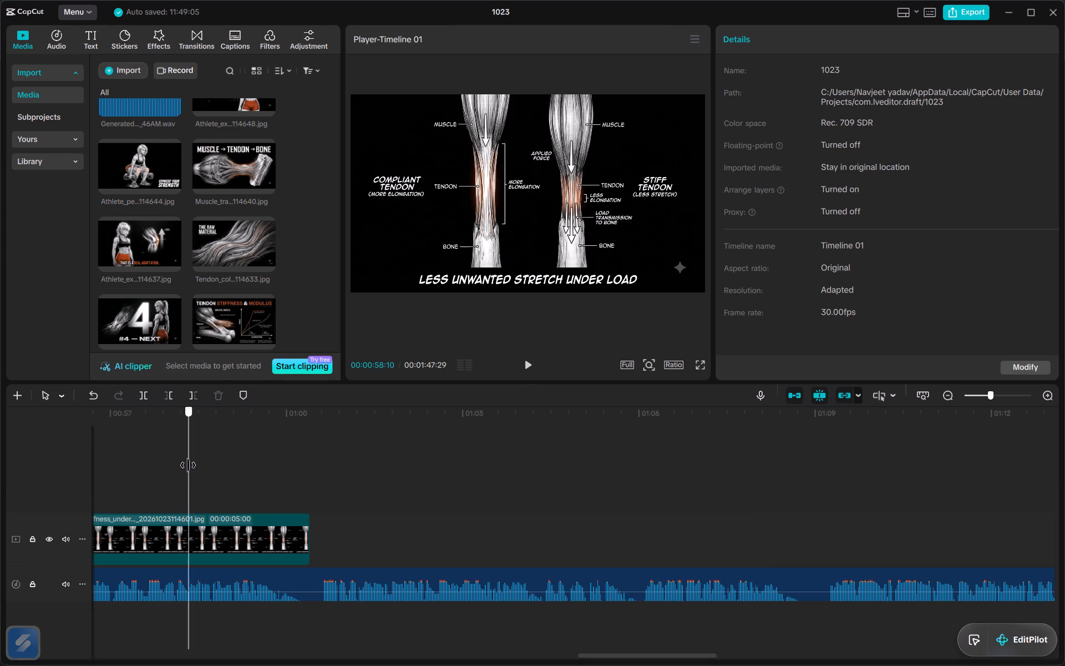
key("space")
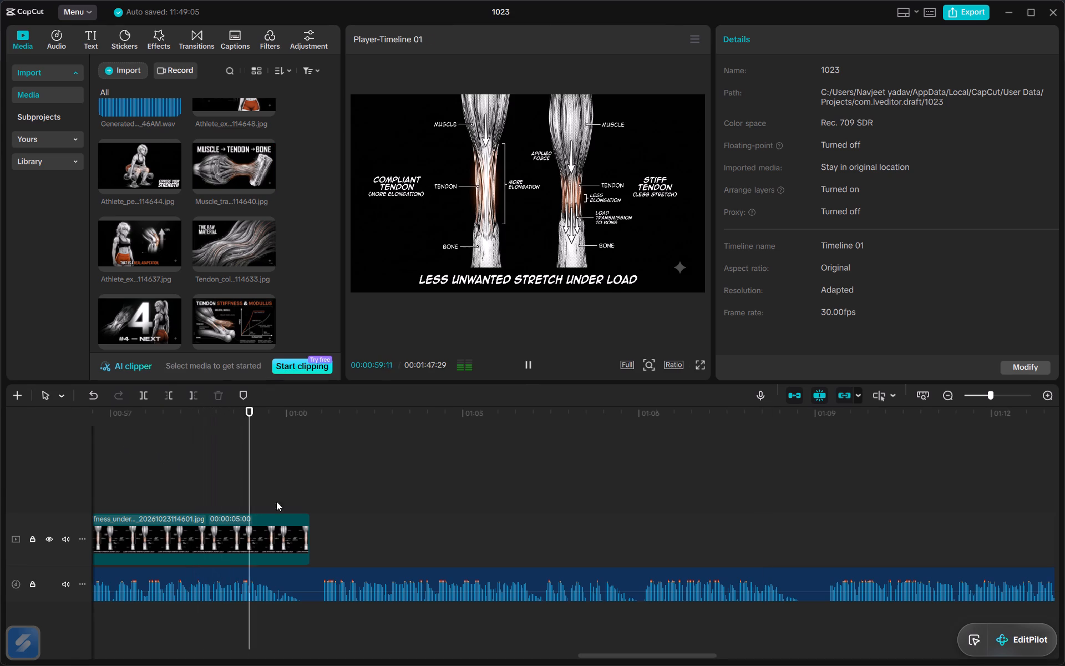
scroll(288, 549, "left", 1)
scroll(236, 512, "right", 1)
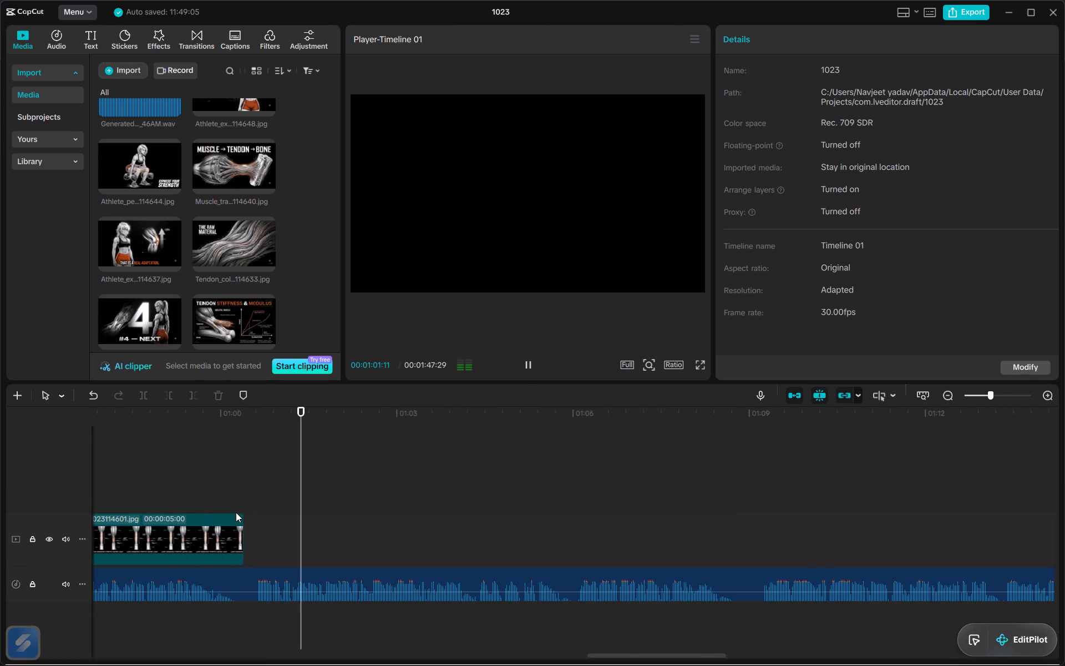
scroll(236, 512, "right", 1)
left_click(236, 512)
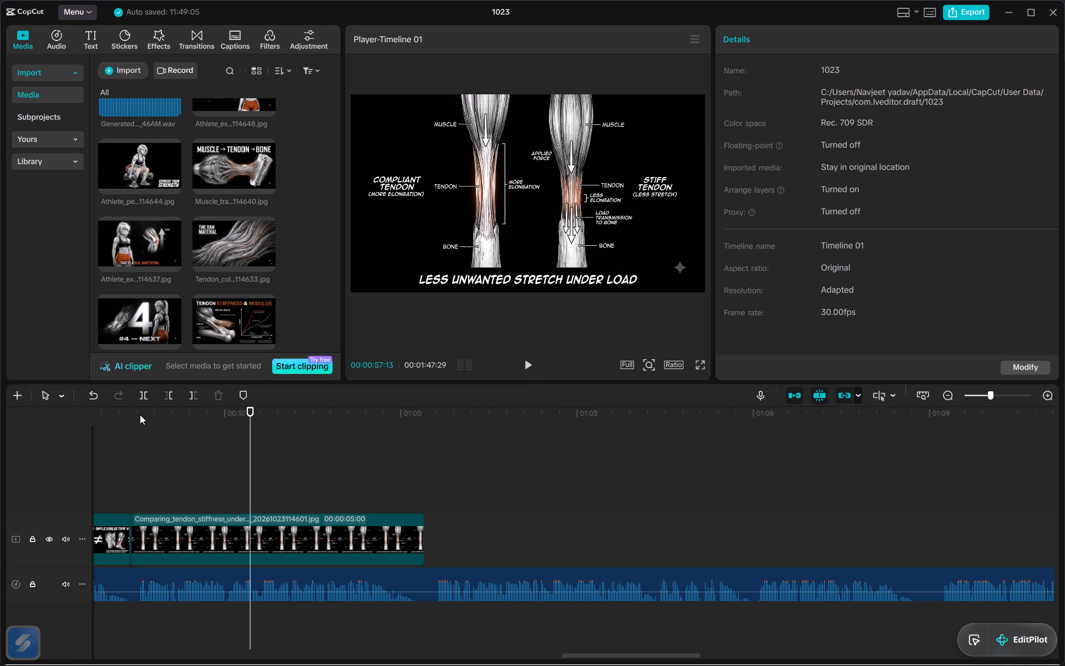
left_click(140, 415)
key("space")
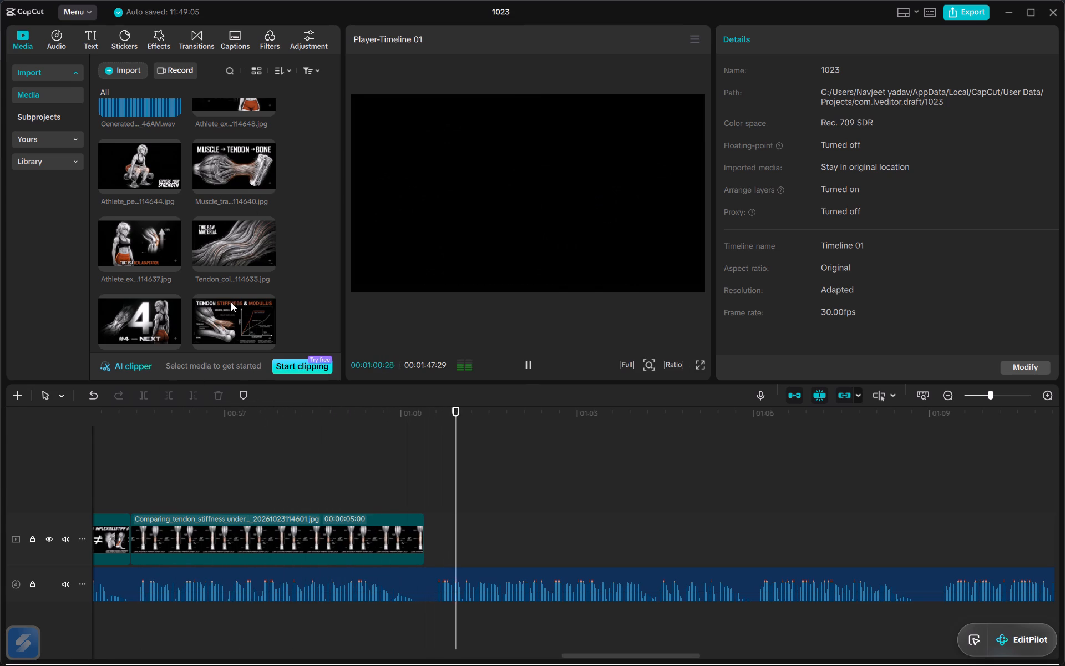
Add the "Muscle → Tendon → Bone" image to the main track directly after the "Less Unwanted Stretch Under Load" clip.
scroll(238, 446, "left", 1)
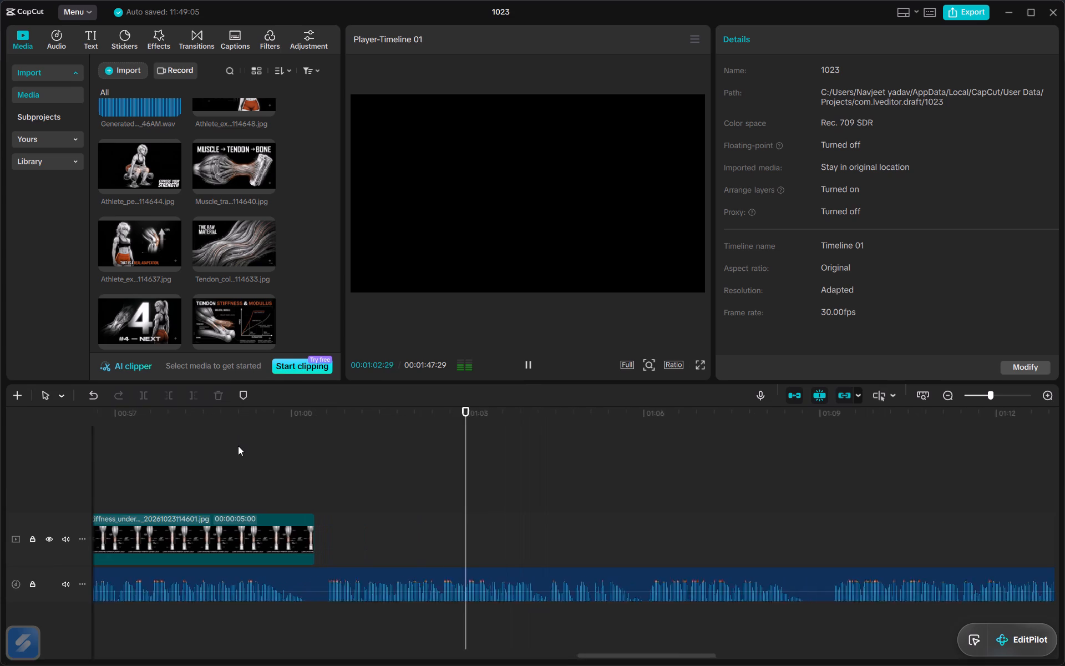
scroll(238, 446, "left", 1)
left_click_drag(226, 175, 269, 162)
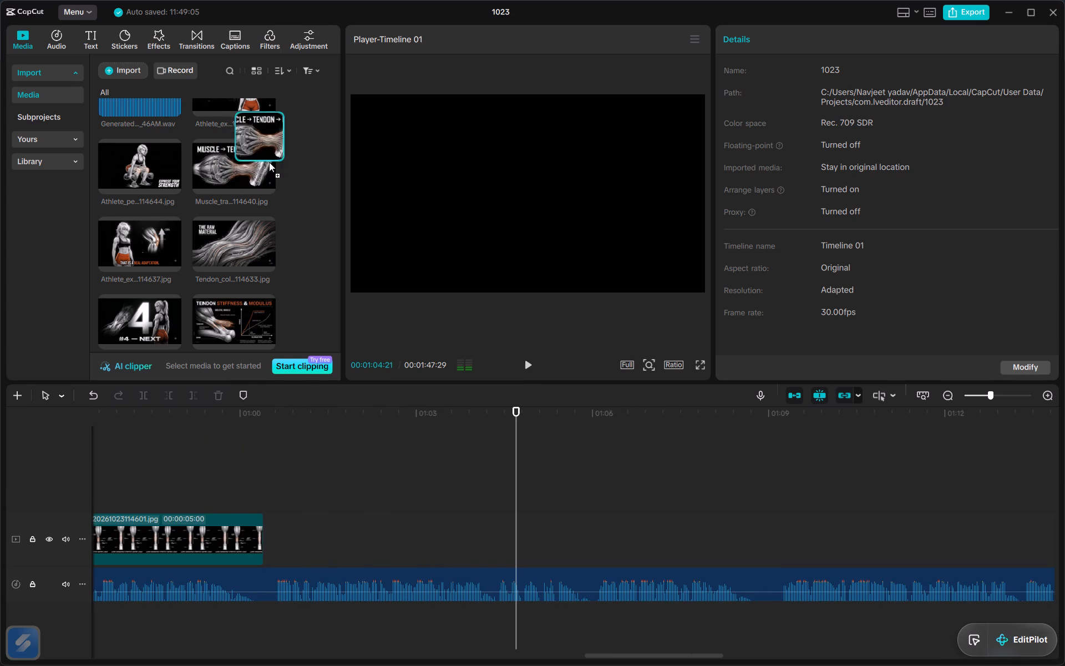
left_click_drag(269, 162, 281, 508)
left_click_drag(310, 488, 298, 531)
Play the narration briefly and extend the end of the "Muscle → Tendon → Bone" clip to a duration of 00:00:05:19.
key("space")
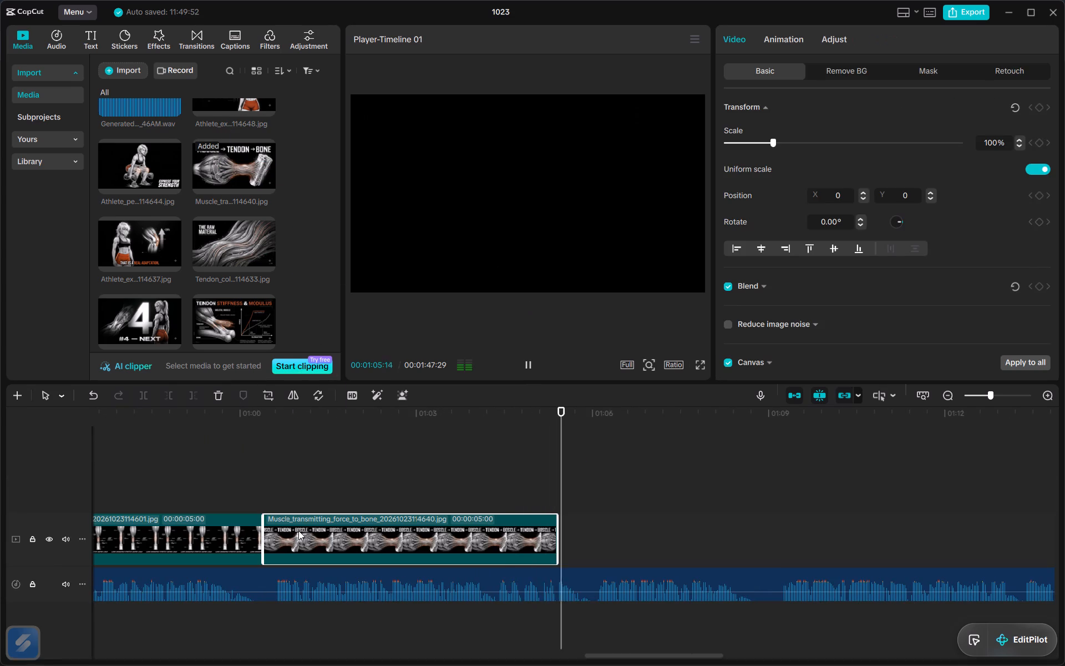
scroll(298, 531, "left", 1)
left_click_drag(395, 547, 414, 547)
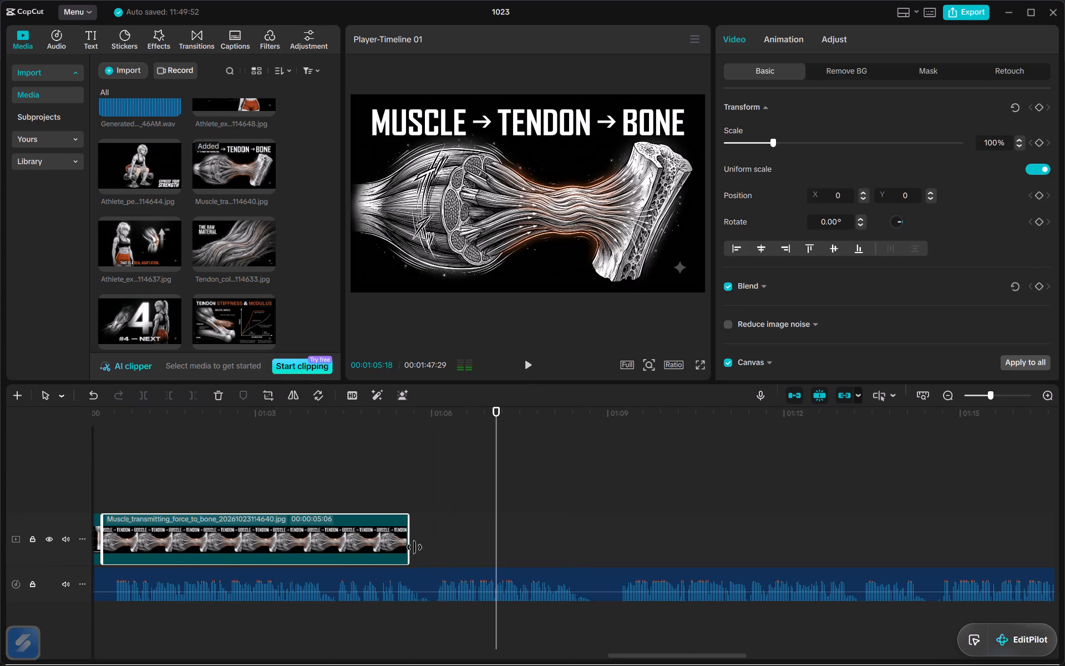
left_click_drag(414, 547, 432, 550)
Listen to the narration after the "Muscle → Tendon → Bone" clip and preview the "That Is a Real Adaptation" image.
key("space")
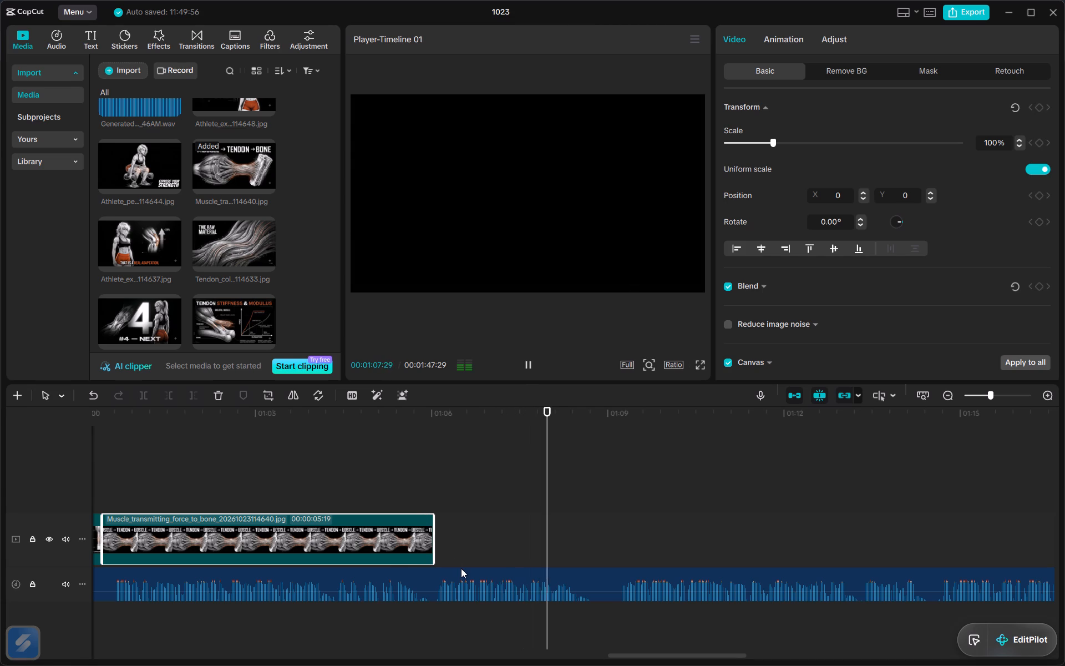
scroll(461, 568, "left", 1)
left_click(285, 448)
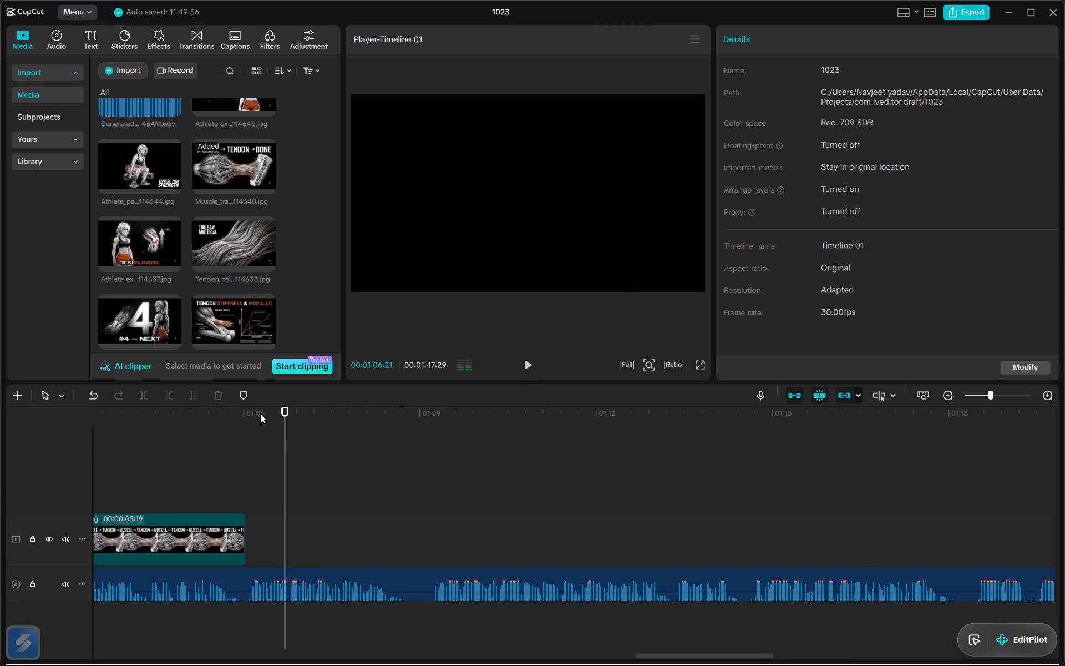
double_click(126, 245)
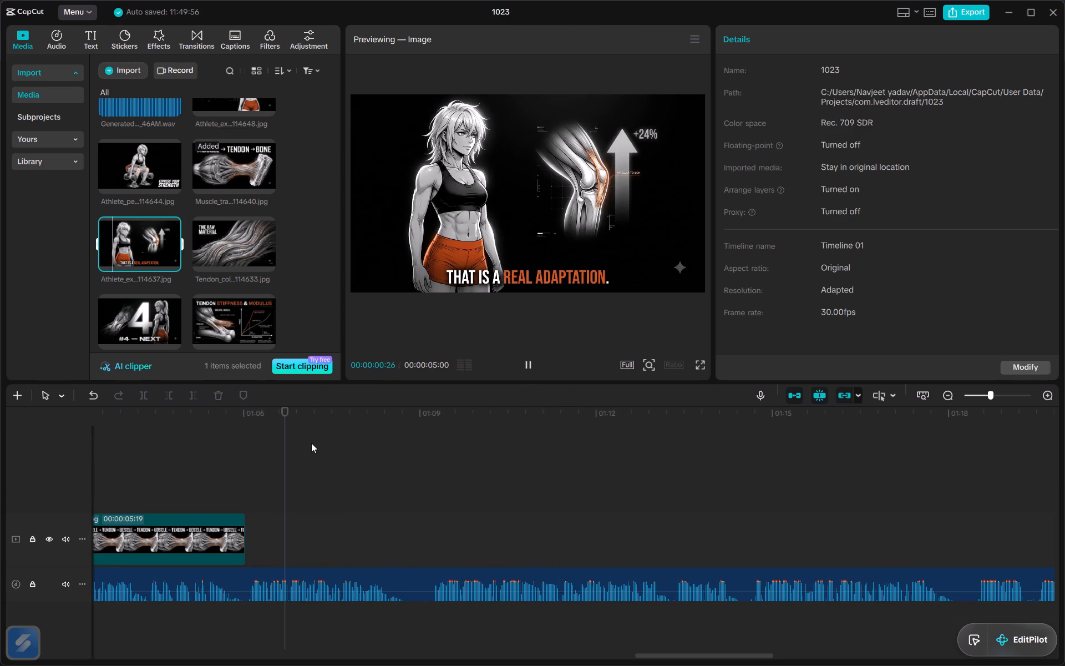
left_click(263, 452)
left_click(263, 452)
key("space")
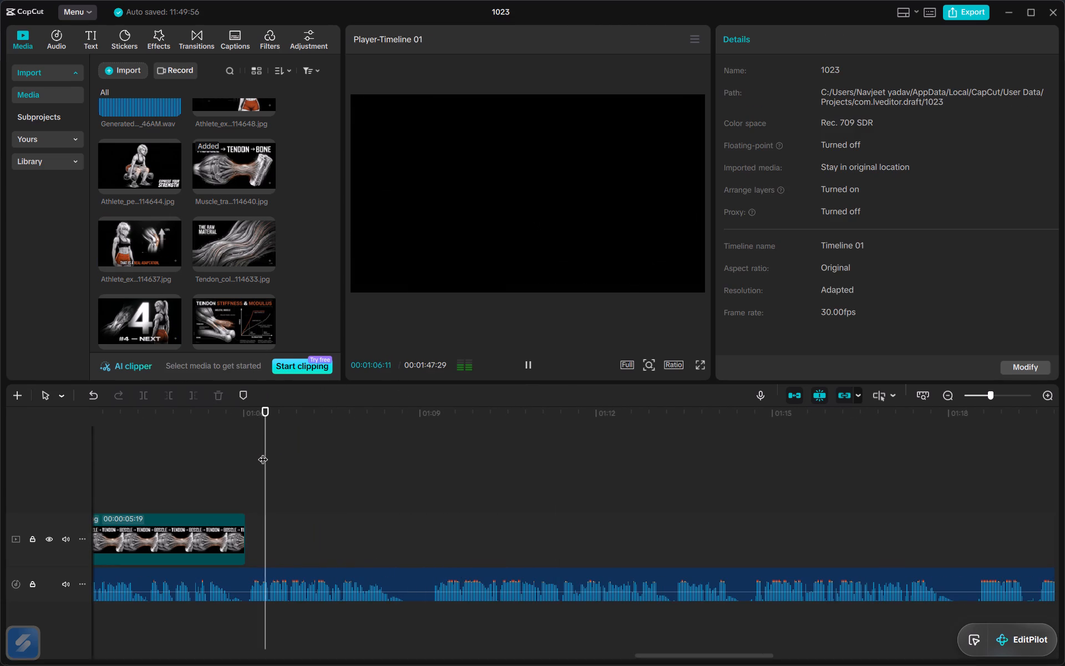
Preview the remaining images against the narration and add "Resistance Training Block" directly after the "Muscle → Tendon → Bone" clip.
scroll(263, 452, "left", 1)
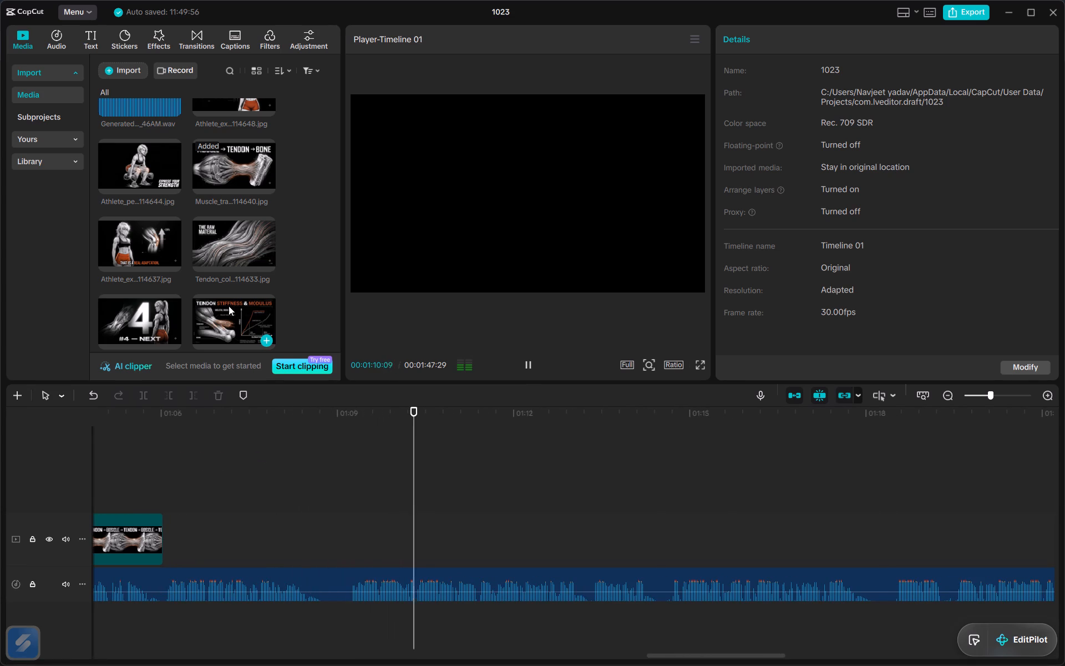
scroll(229, 306, "down", 1)
scroll(150, 282, "down", 1)
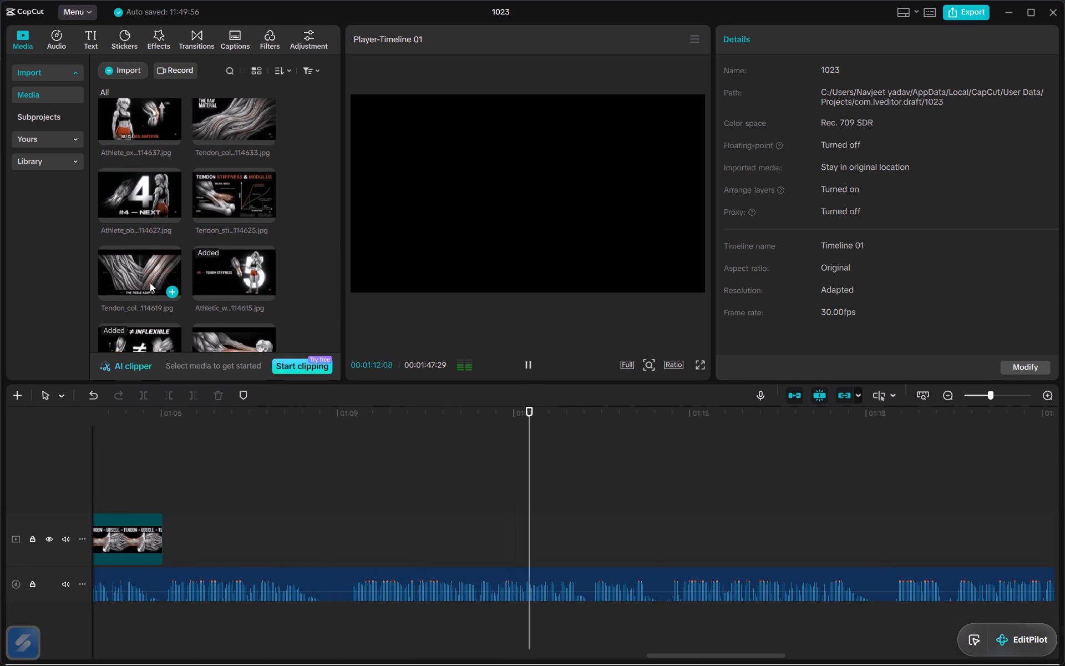
scroll(150, 282, "down", 1)
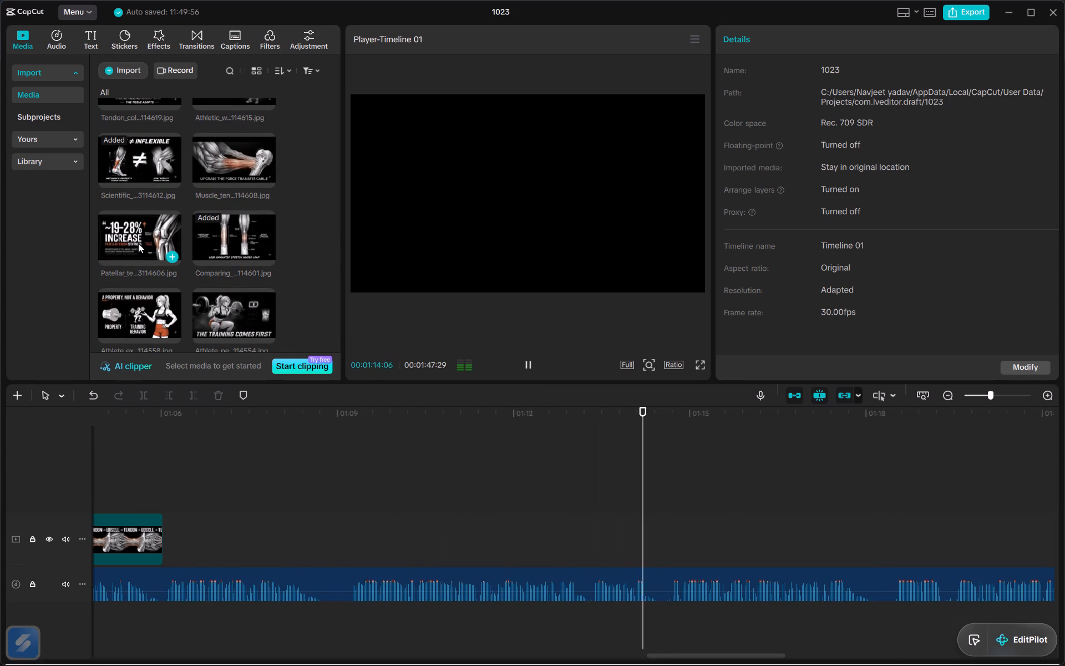
double_click(138, 243)
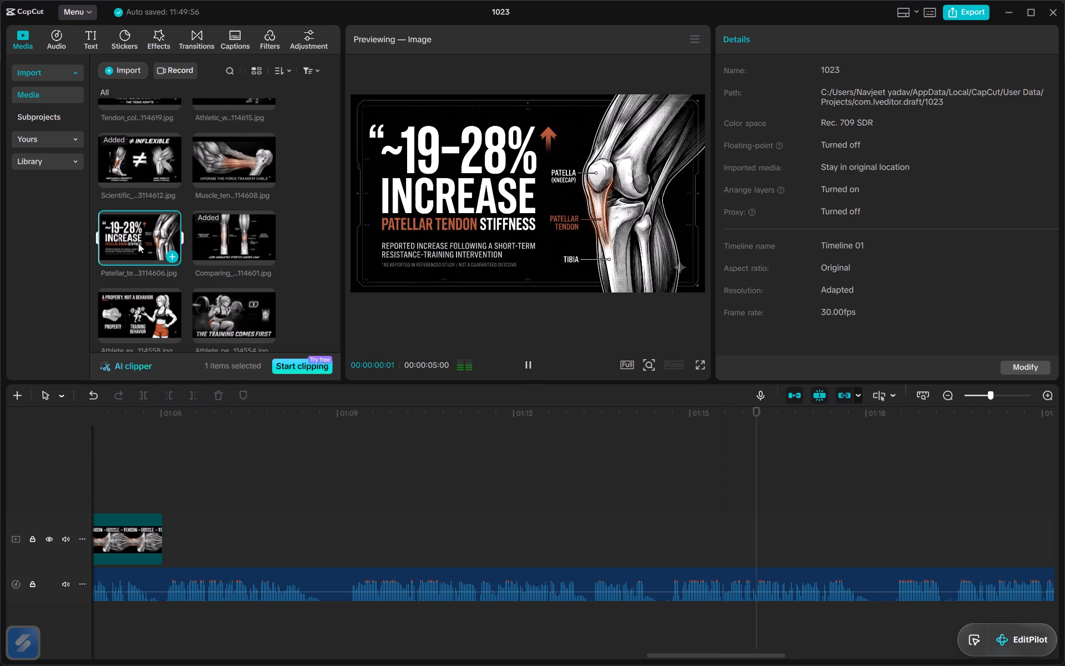
scroll(138, 243, "down", 1)
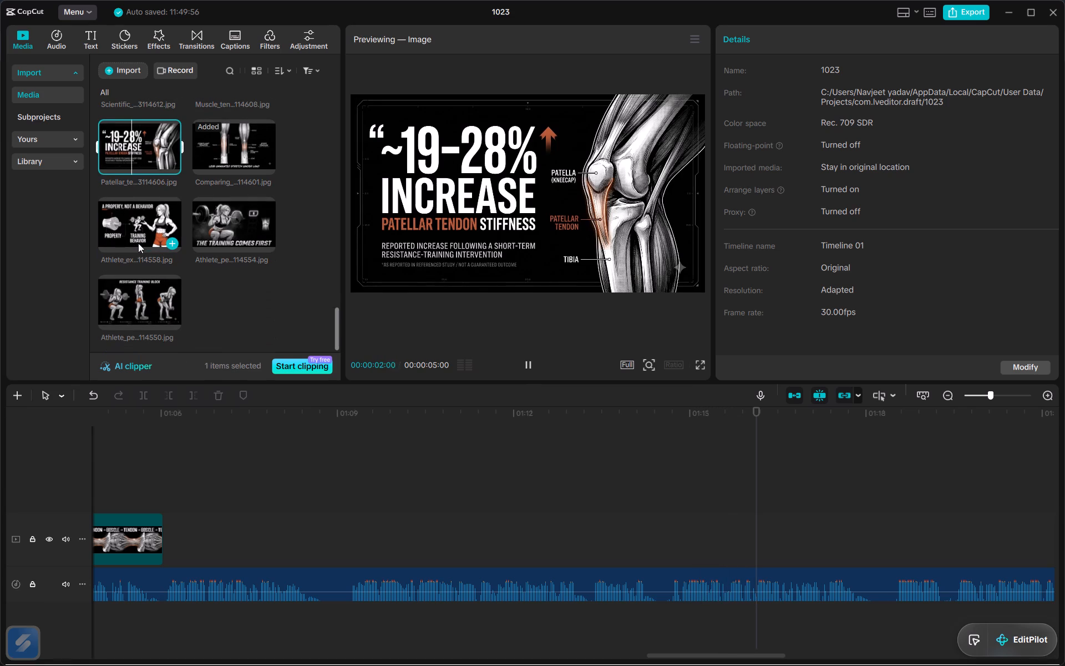
double_click(131, 235)
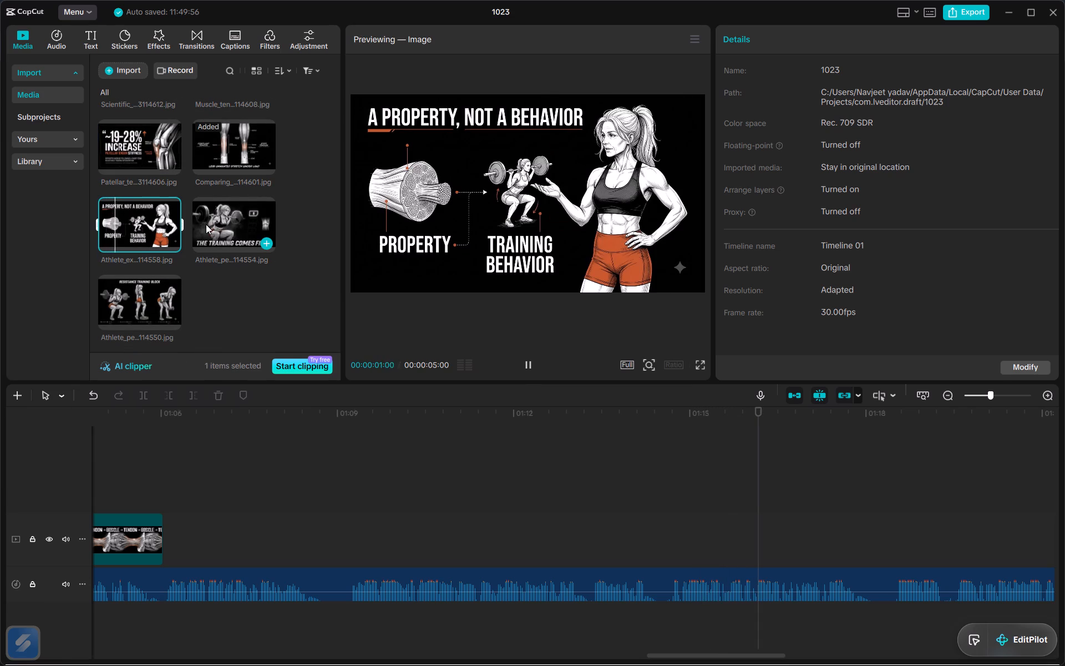
double_click(206, 224)
double_click(153, 292)
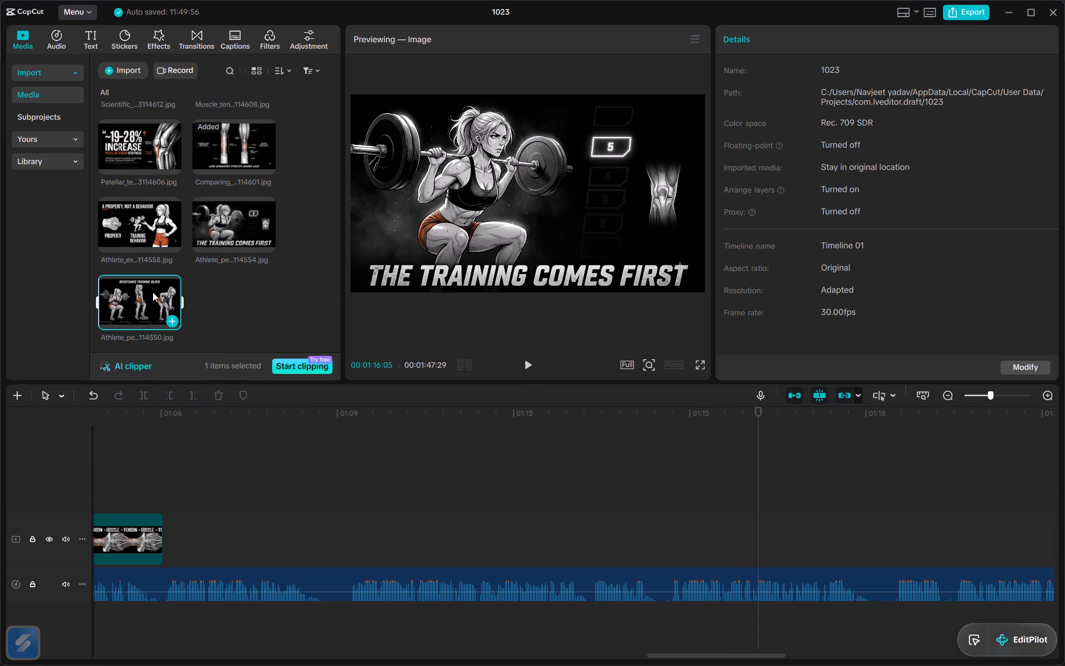
left_click_drag(153, 292, 260, 465)
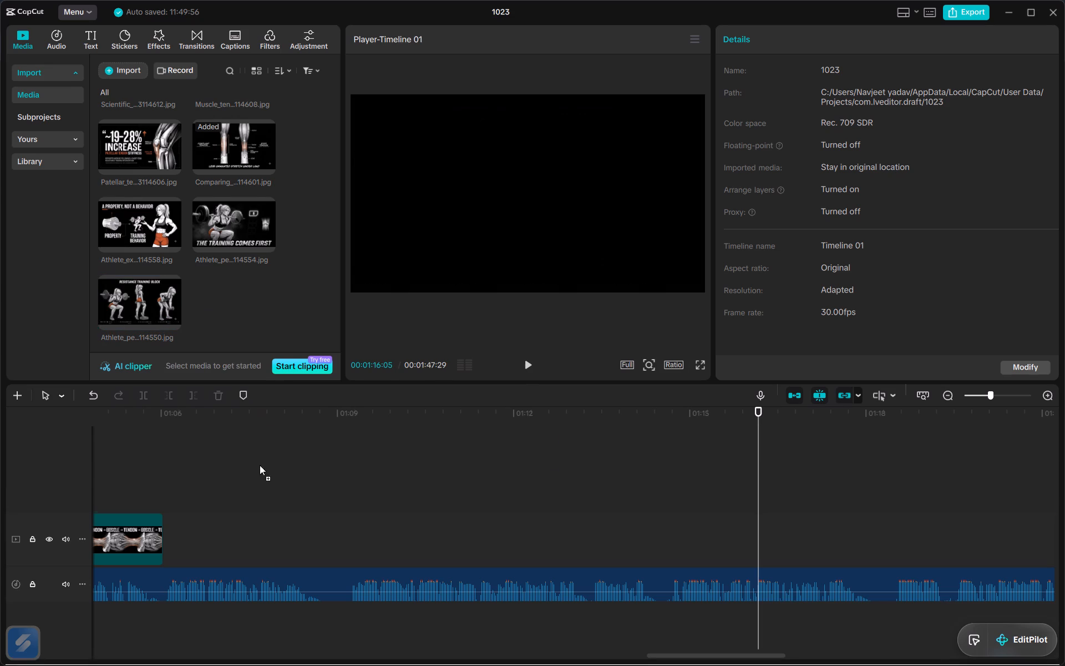
left_click_drag(260, 465, 219, 521)
Extend the end of the "Muscle → Tendon → Bone" clip to about 00:01:08:26 on the timeline.
left_click(142, 544)
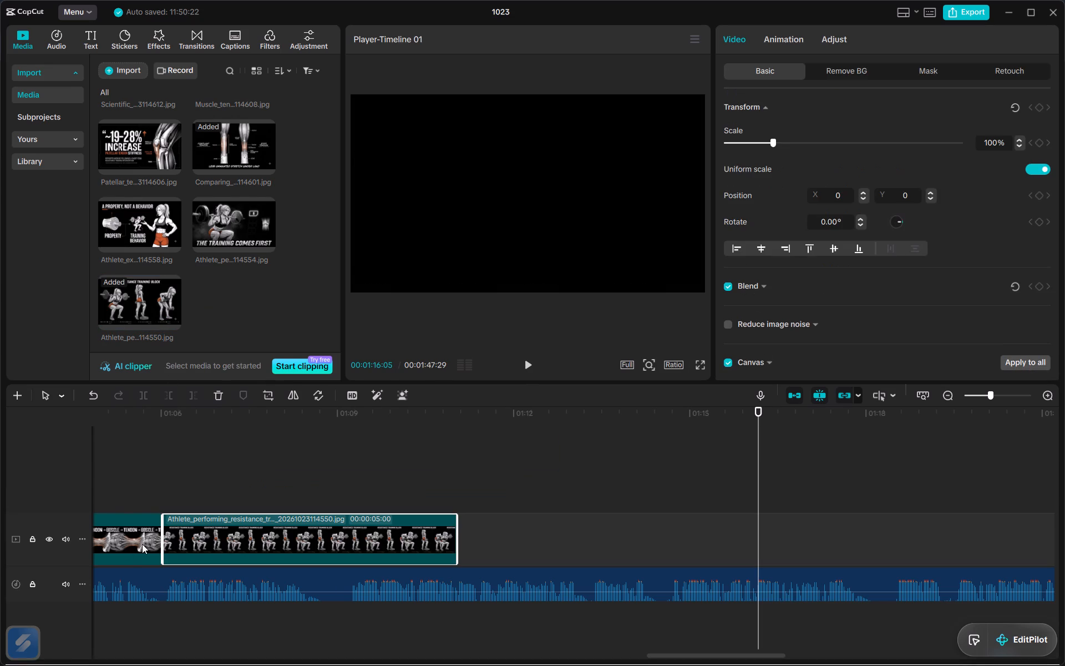
left_click_drag(166, 538, 332, 539)
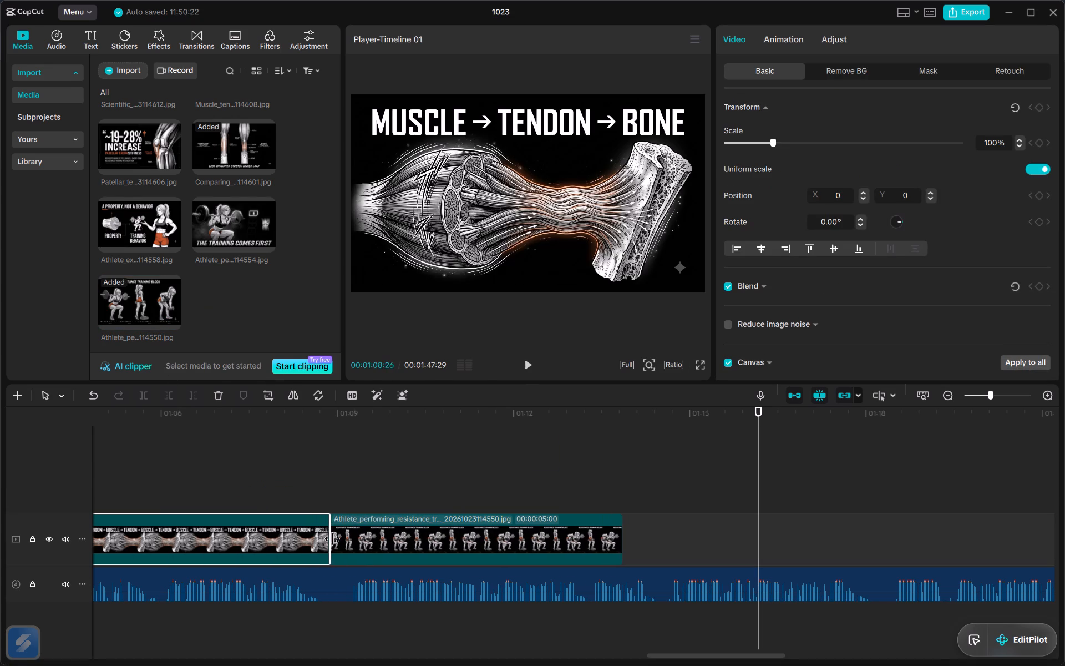
Replay the narration around 00:01:06:00 and shorten the end of the "Muscle → Tendon → Bone" clip to a duration of 00:00:05:15.
key("space")
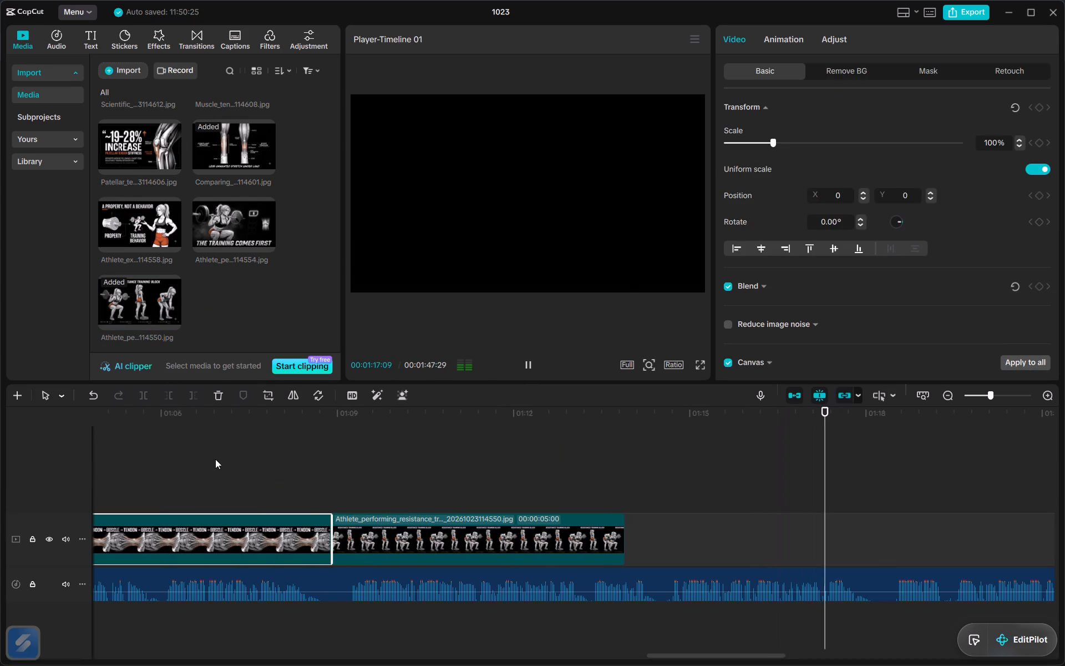
left_click(180, 411)
left_click_drag(180, 411, 141, 420)
key("space")
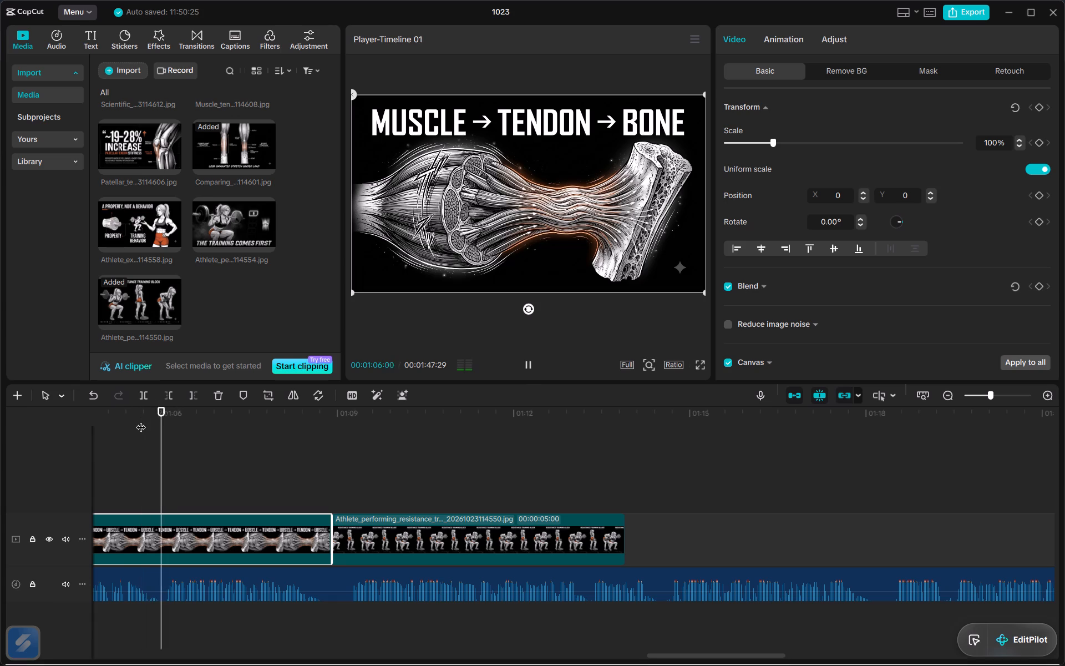
scroll(158, 509, "down", 3, "ctrl")
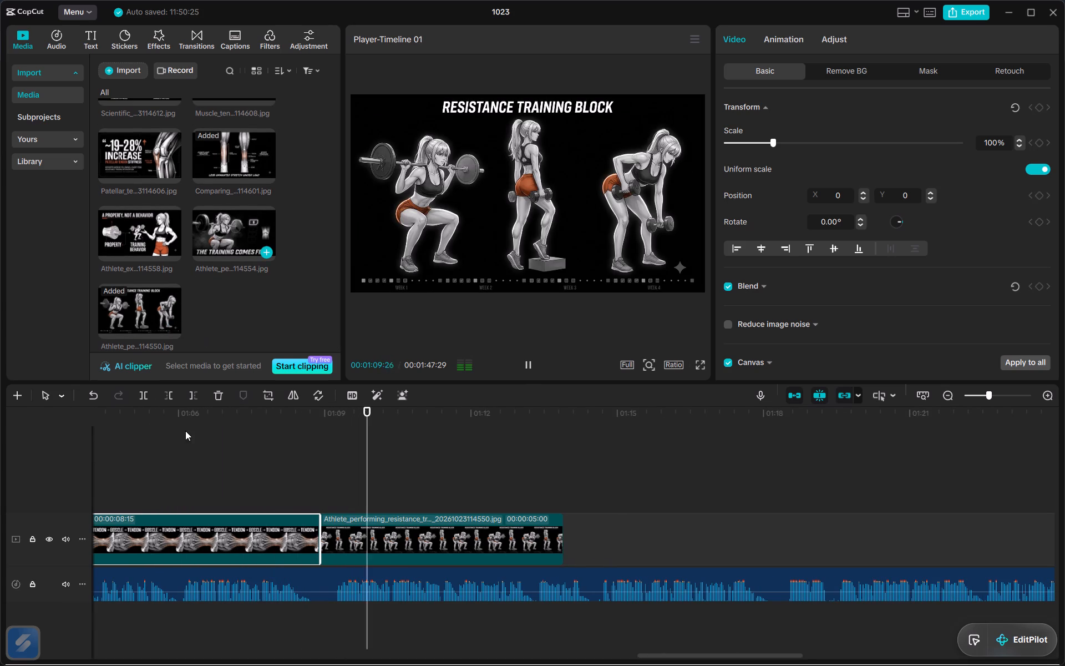
left_click(149, 426)
left_click_drag(149, 426, 130, 429)
key("space")
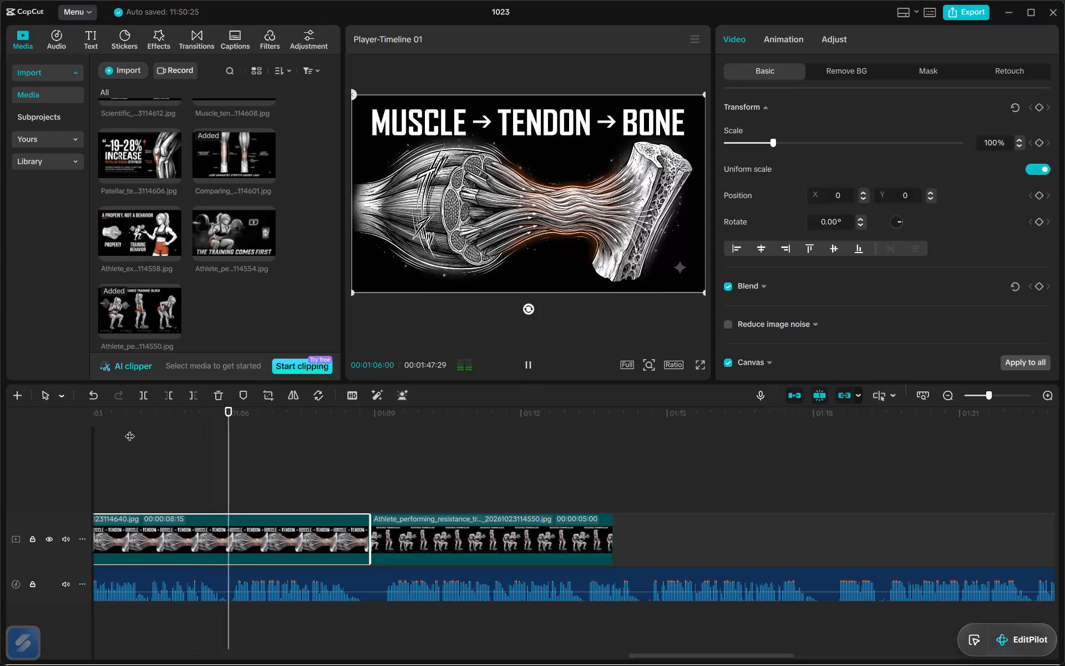
key("space")
left_click_drag(368, 547, 344, 547)
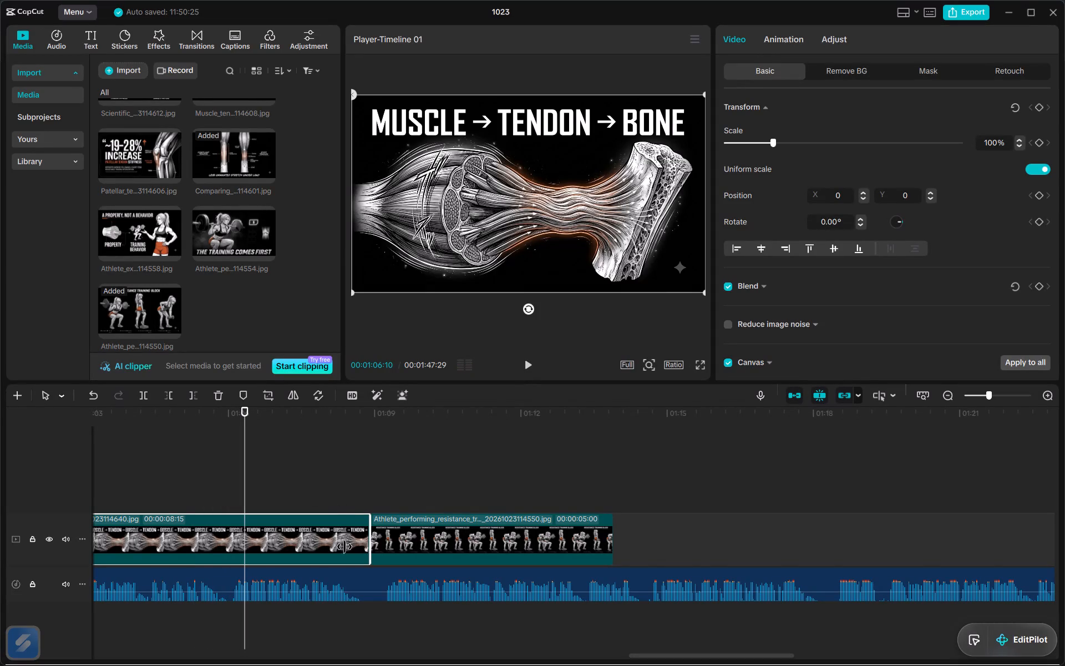
left_click_drag(344, 547, 222, 548)
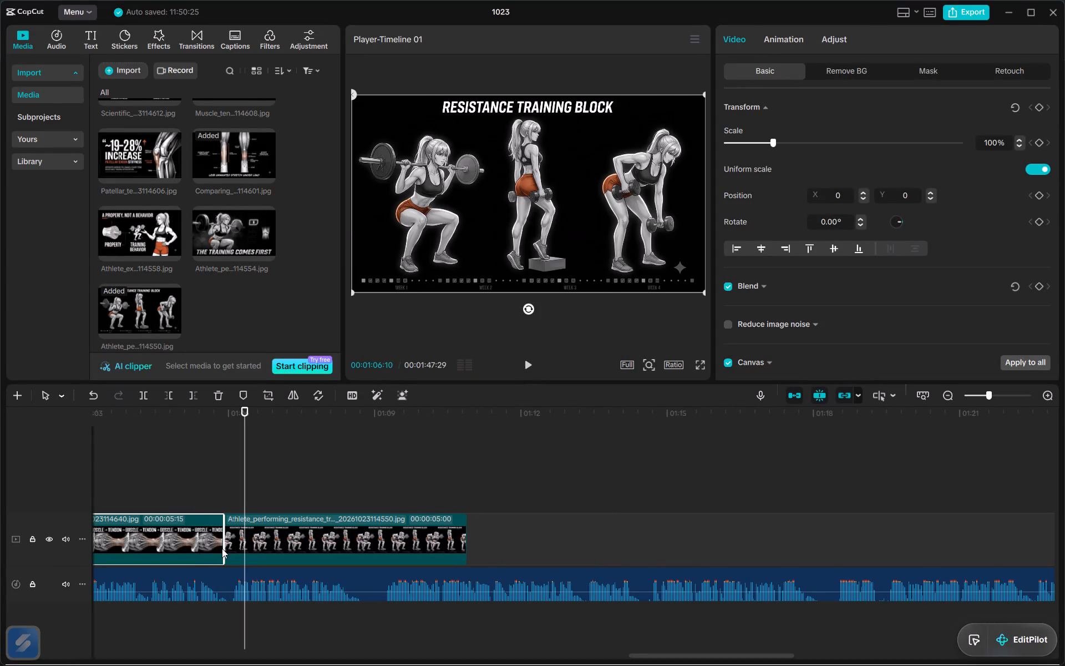
Insert the "The Training Comes First" image on the main track between the "Muscle → Tendon → Bone" and "Resistance Training Block" clips.
left_click_drag(239, 231, 236, 518)
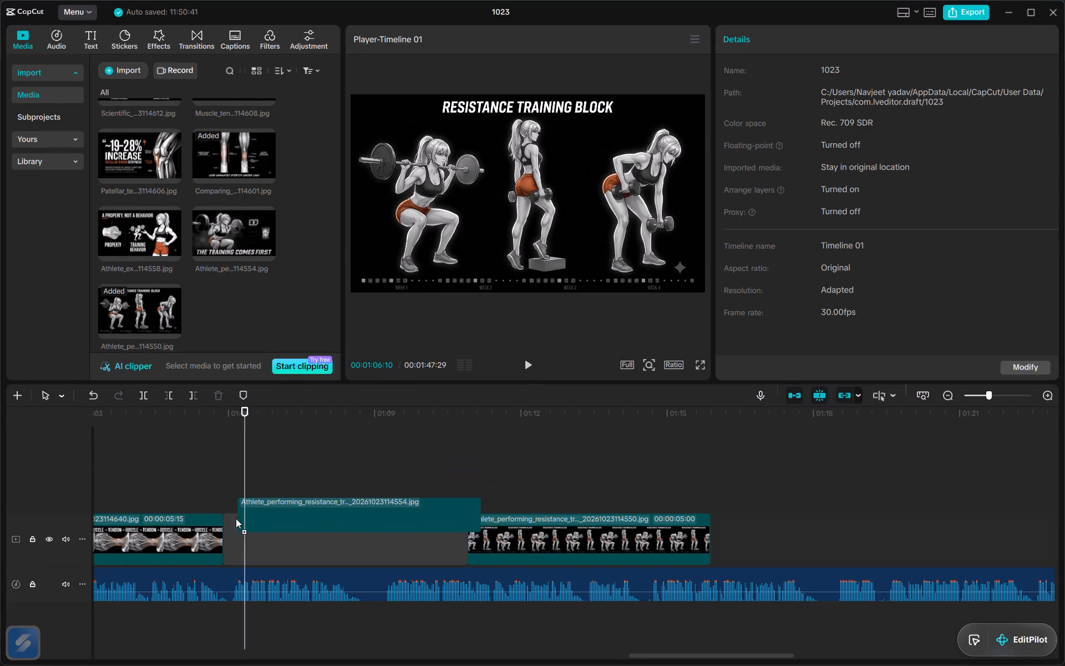
left_click_drag(236, 518, 234, 552)
Listen to the narration under "The Training Comes First" and trim the end of that clip to about 00:01:09:03 on the timeline.
left_click(228, 502)
key("space")
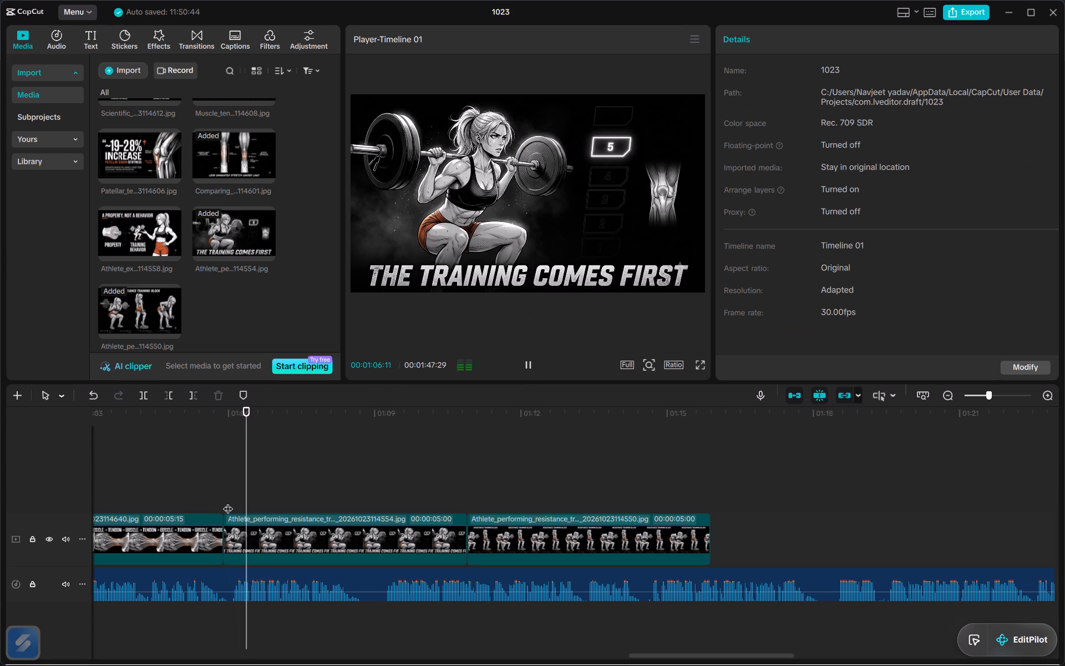
scroll(293, 561, "left", 1)
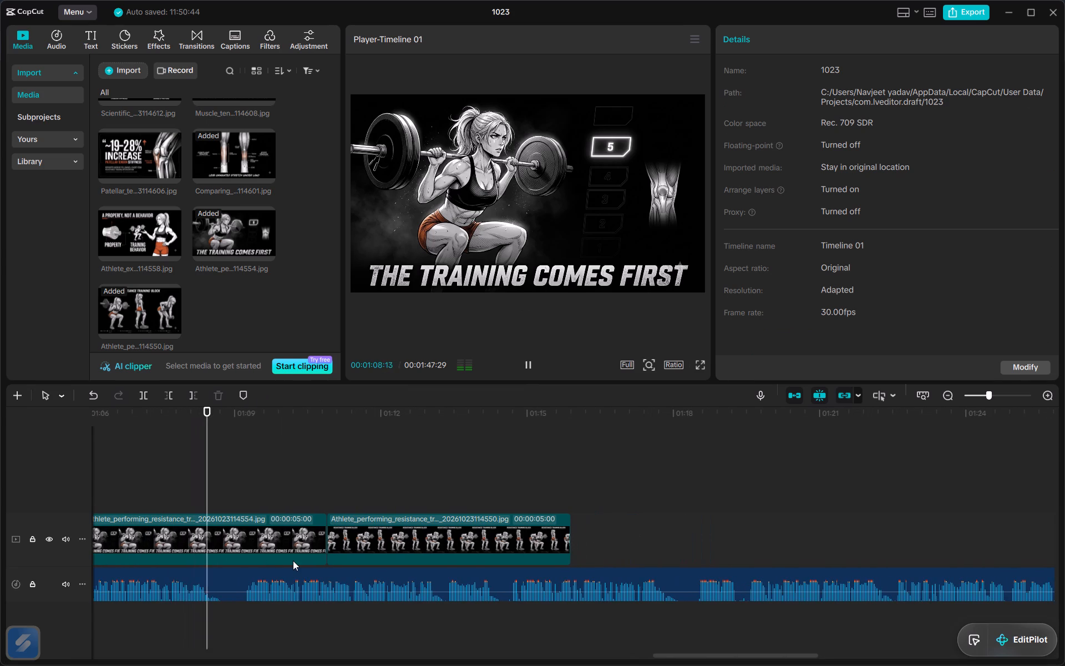
scroll(293, 561, "down", 4, "ctrl")
left_click(264, 546)
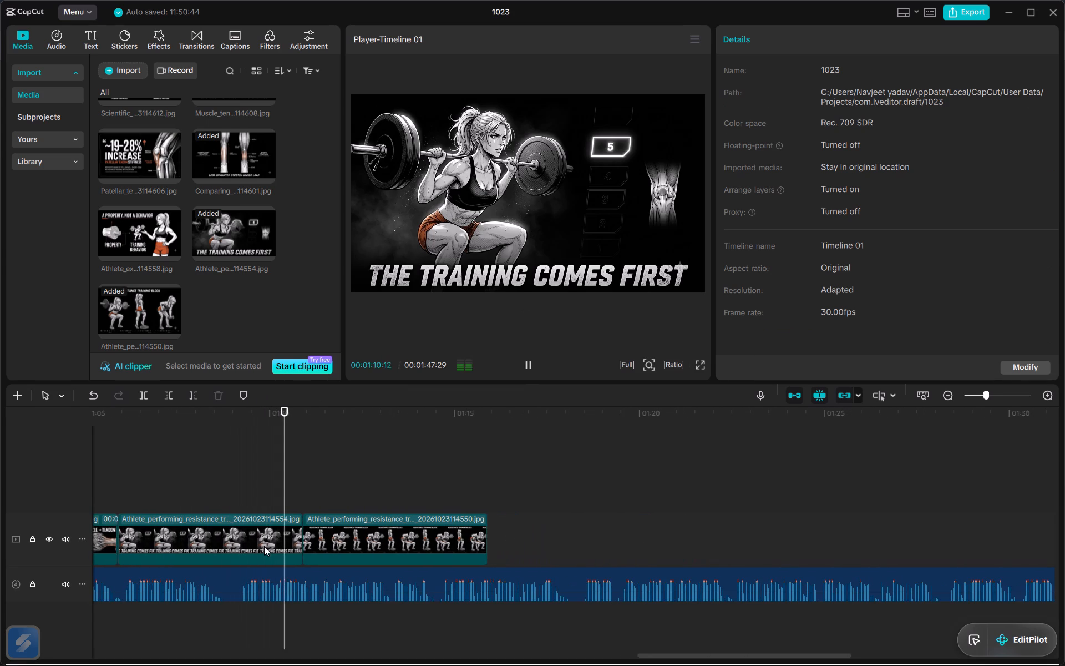
left_click_drag(302, 542, 236, 546)
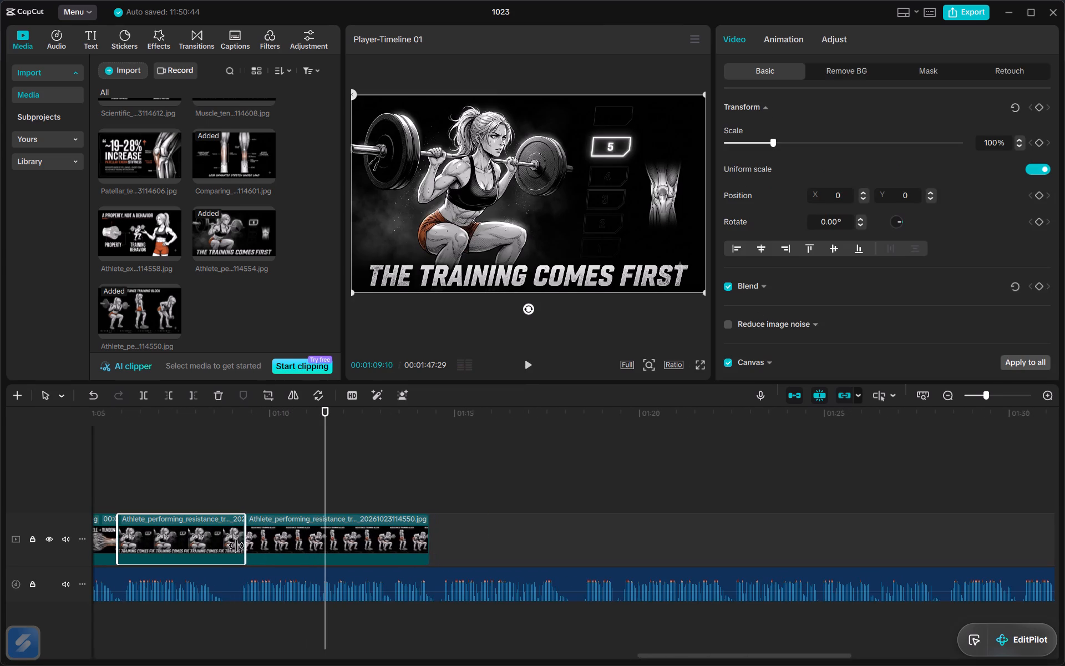
left_click_drag(236, 546, 234, 544)
Play the narration from the start of "Resistance Training Block" and extend the end of that clip to about 00:01:14:18.
left_click(236, 502)
left_click(236, 502)
key("space")
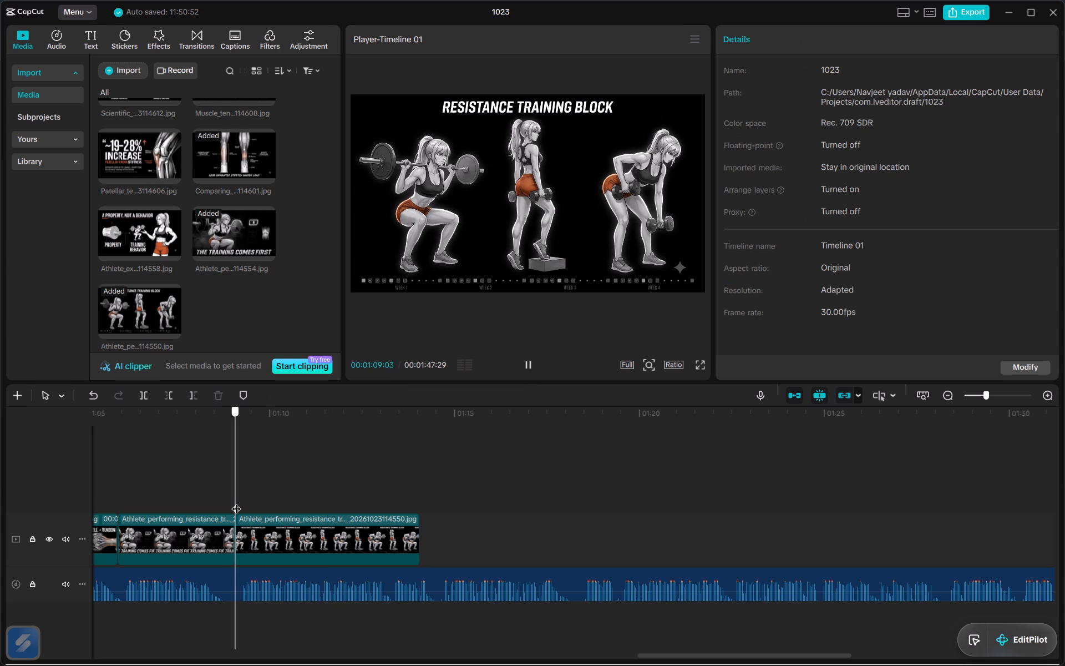
key("space")
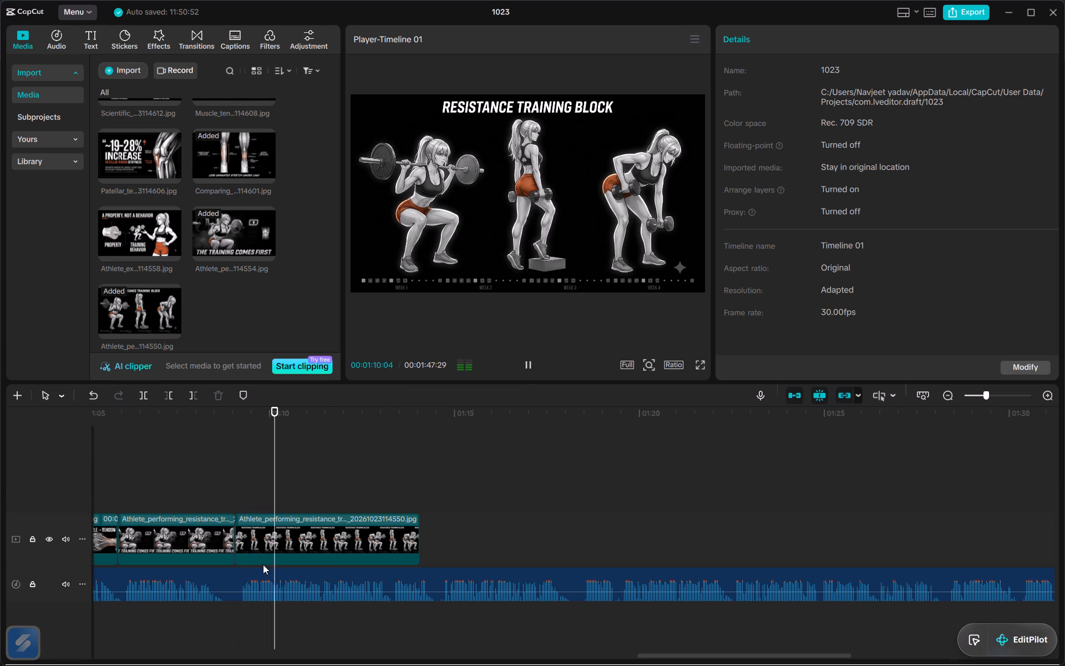
scroll(263, 564, "left", 2)
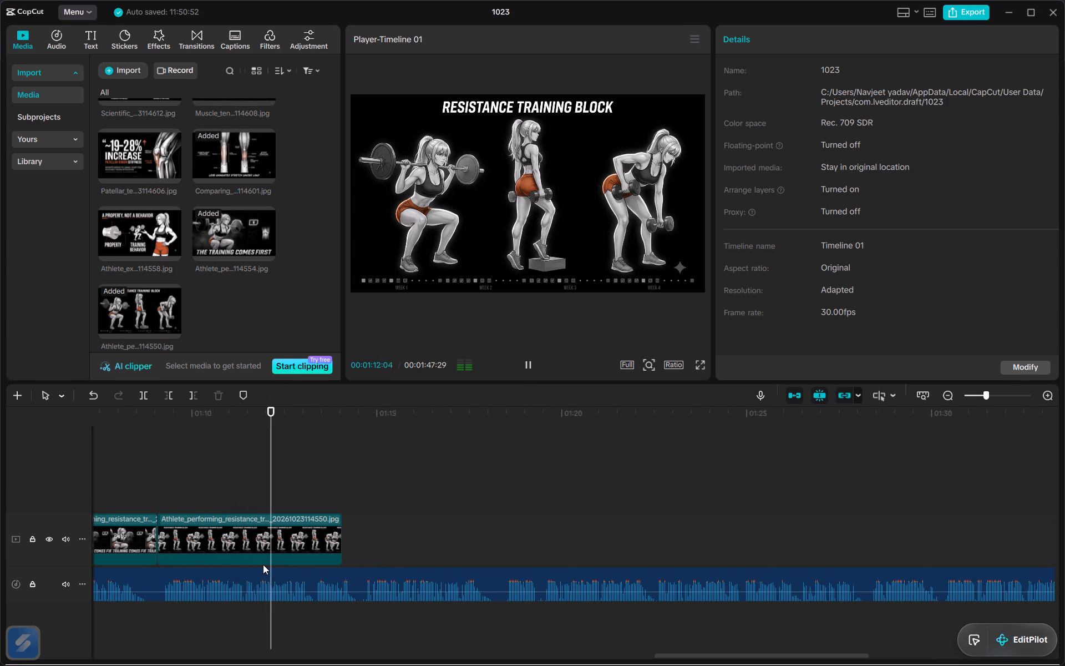
scroll(263, 564, "left", 2)
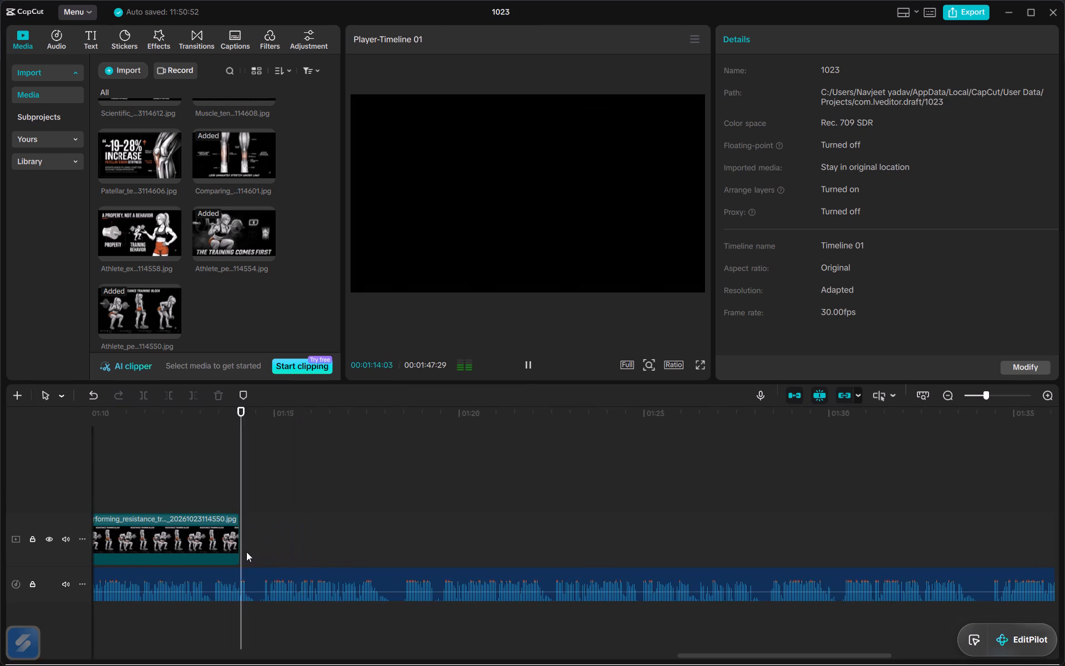
left_click(231, 549)
left_click_drag(239, 545, 258, 545)
Listen to the narration past "Resistance Training Block" and preview the unused images, including "Upgrade the Force-Transfer Cable", "The Tissue Adapts" and "Express Your Strength".
key("space")
scroll(222, 374, "up", 1)
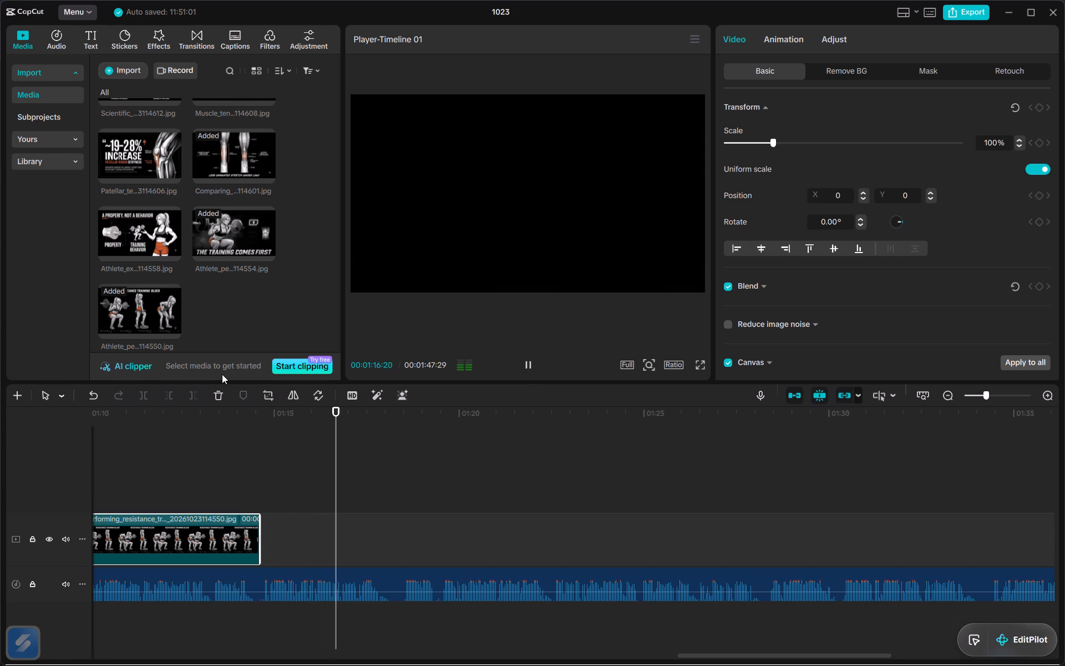
scroll(222, 374, "up", 1)
scroll(245, 289, "up", 1)
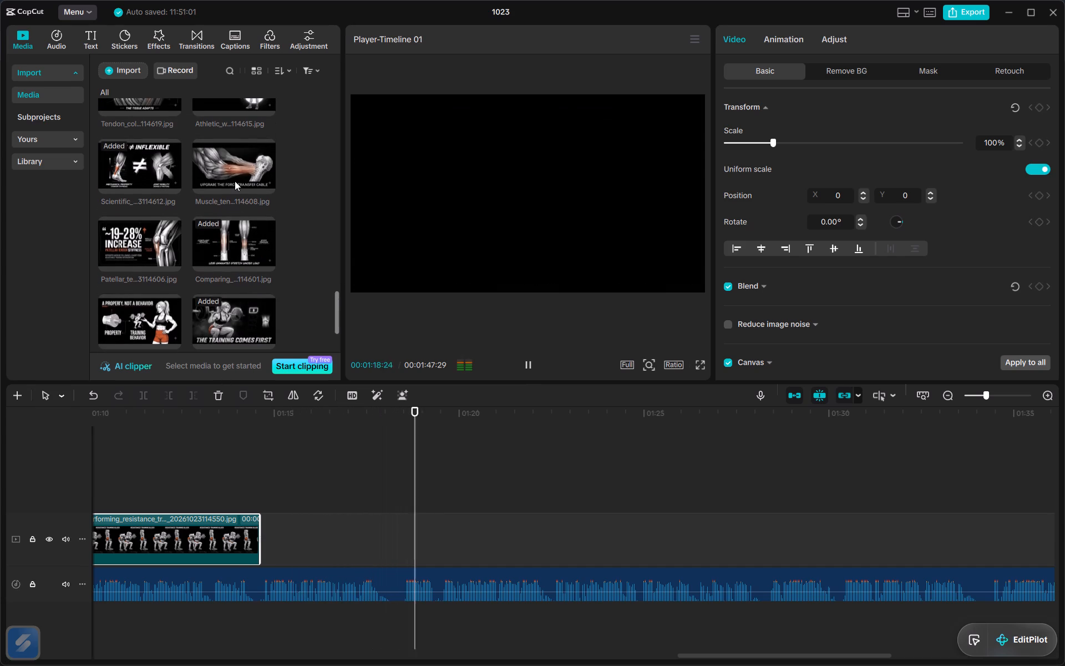
double_click(235, 181)
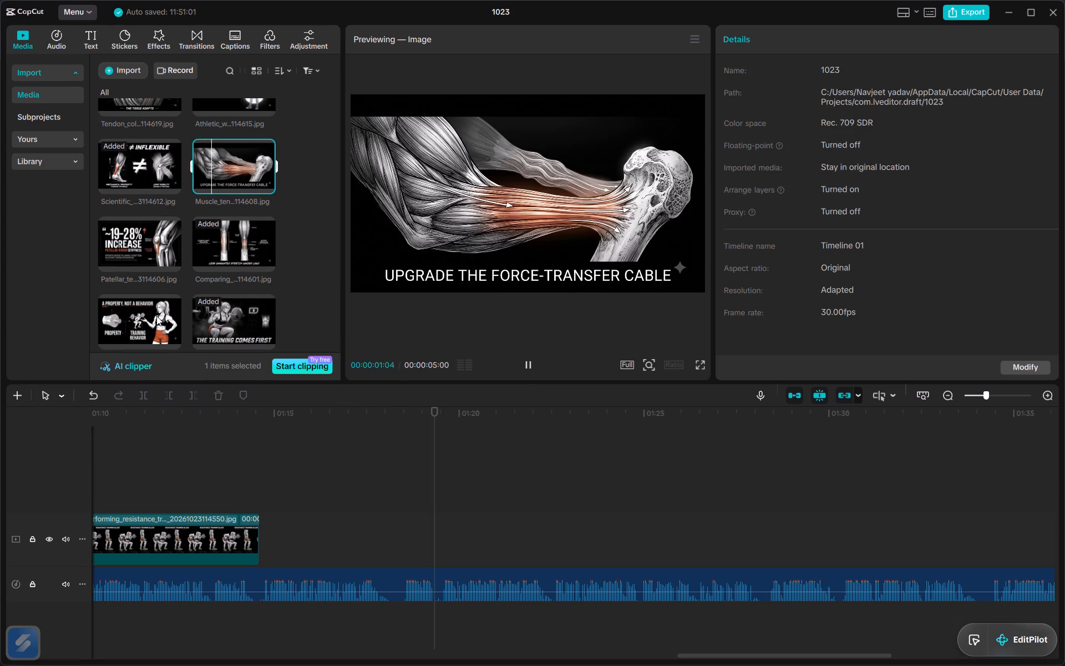
double_click(153, 322)
scroll(197, 206, "up", 1)
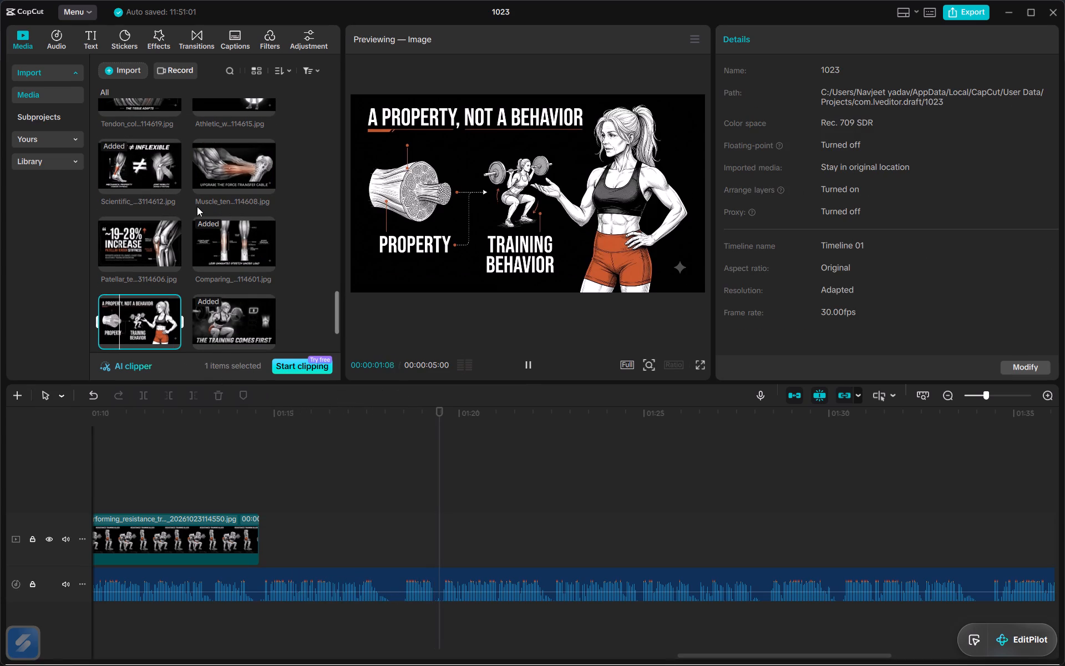
scroll(197, 206, "up", 2)
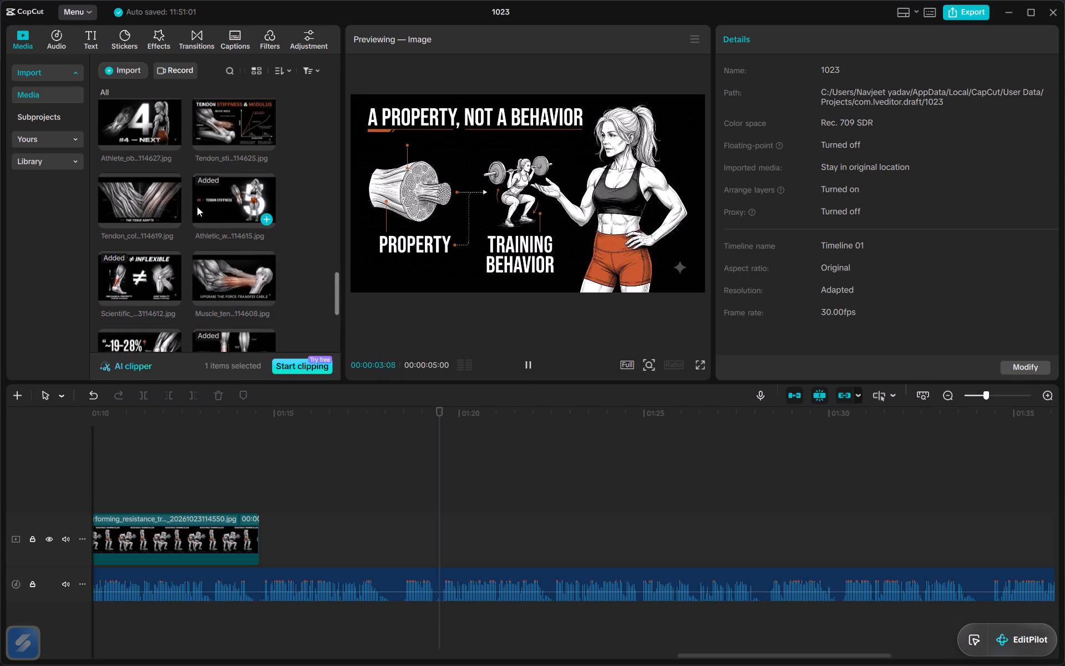
double_click(236, 109)
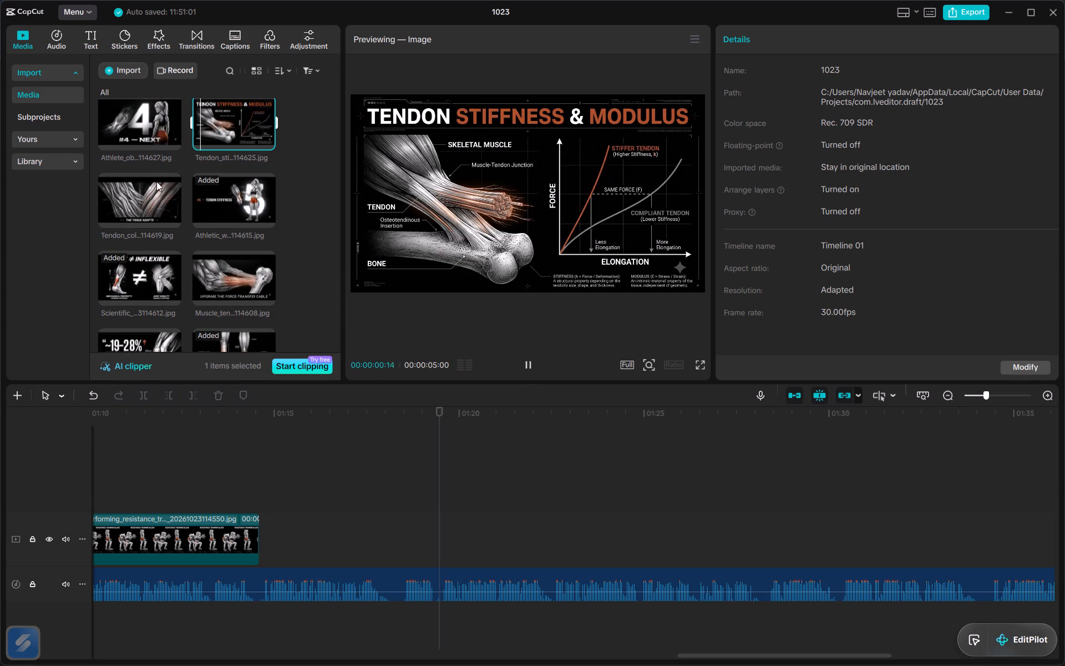
double_click(147, 205)
scroll(147, 205, "up", 1)
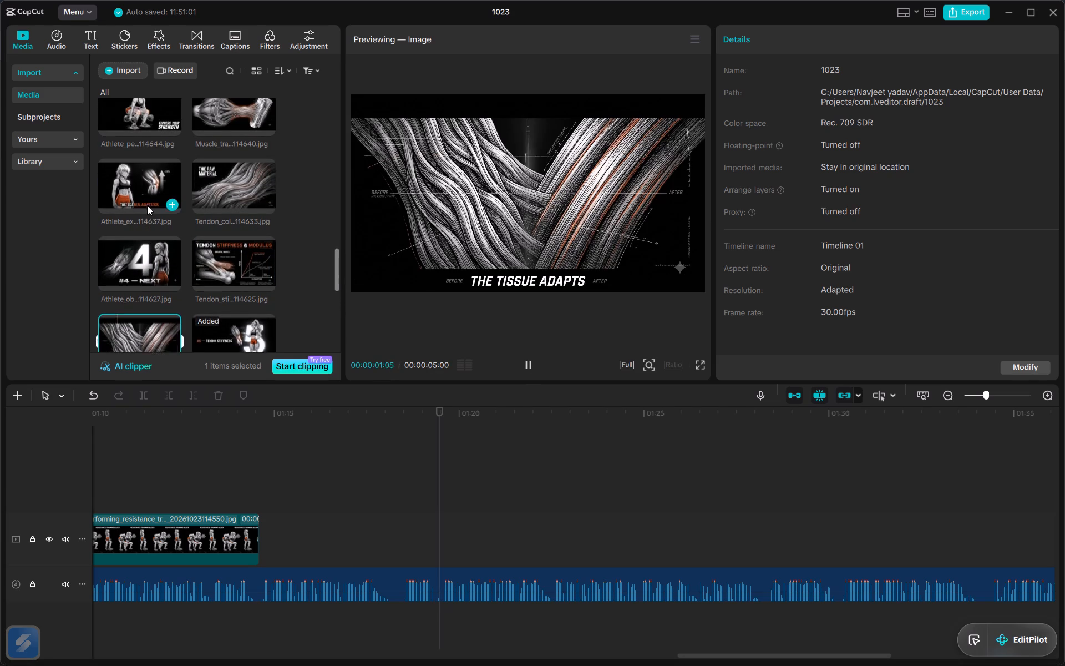
double_click(221, 188)
scroll(221, 188, "up", 1)
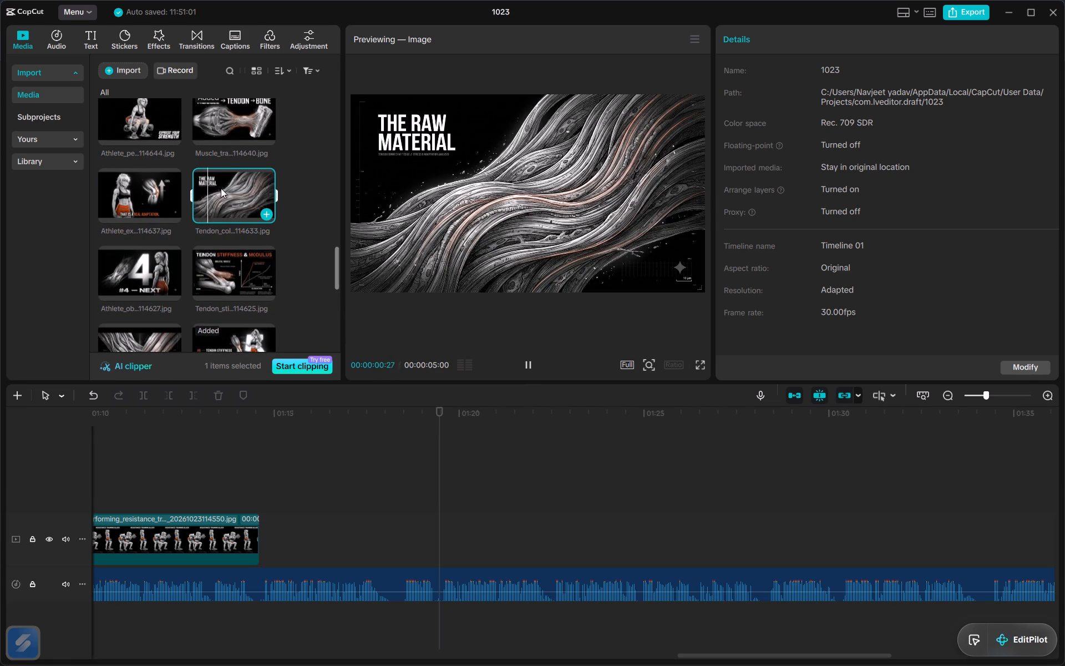
scroll(221, 188, "up", 2)
double_click(145, 275)
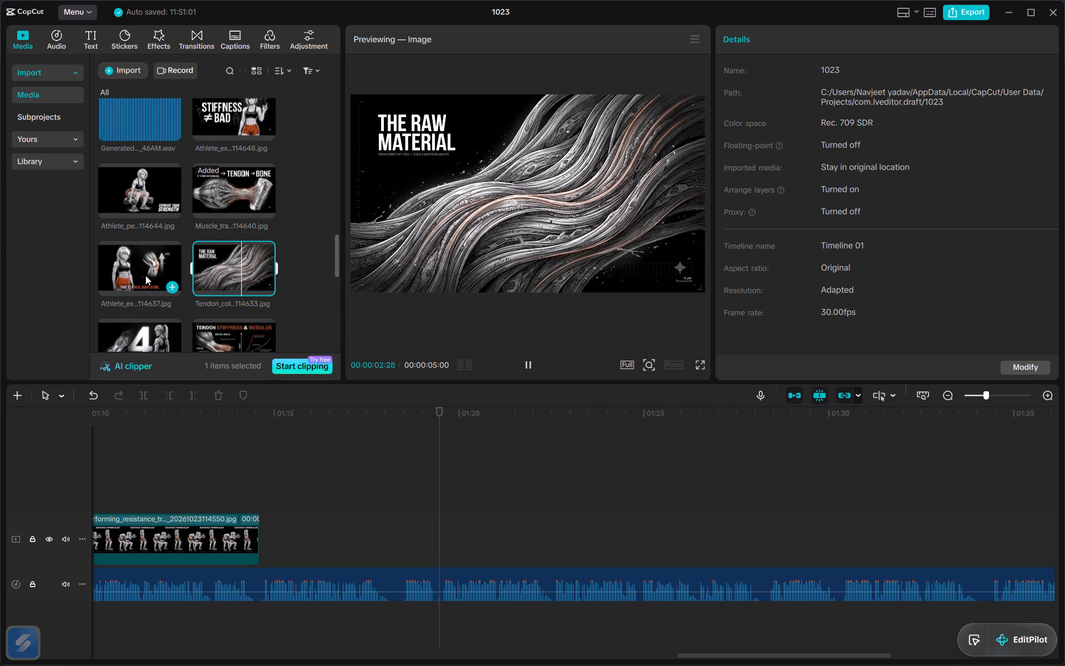
double_click(154, 198)
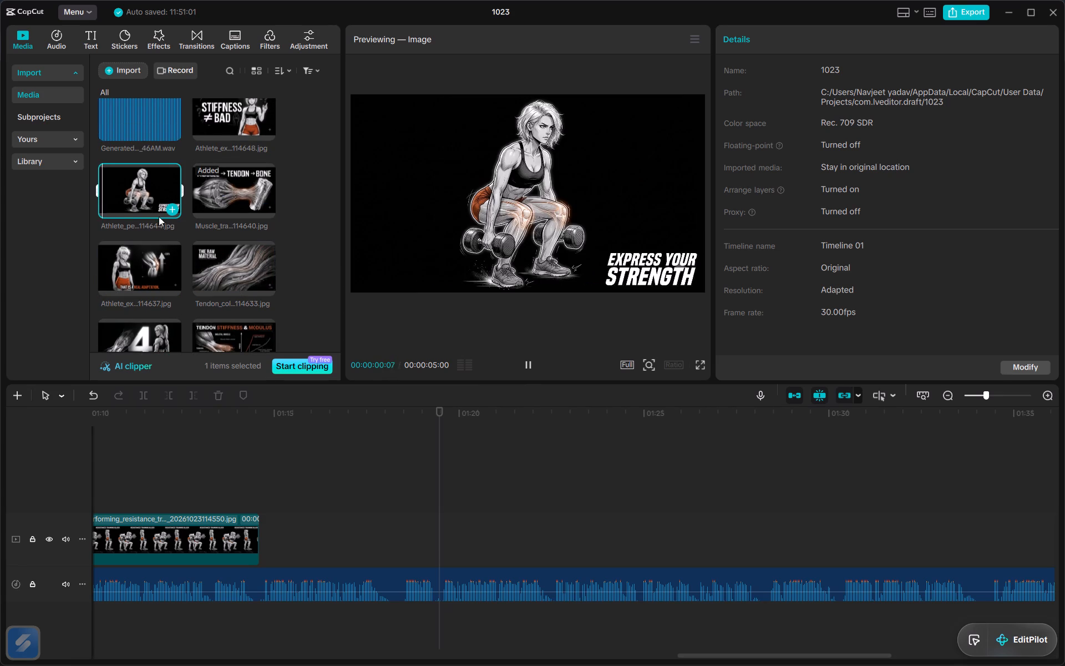
scroll(191, 298, "down", 1)
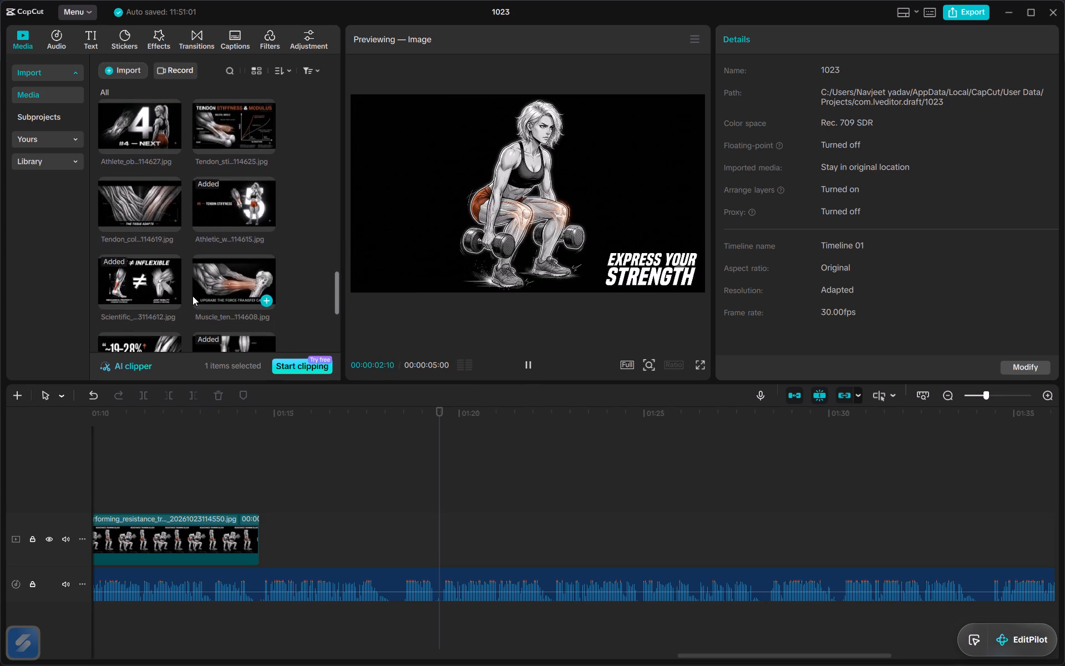
Add the "Upgrade the Force-Transfer Cable" image to the main track directly after the "Resistance Training Block" clip.
double_click(231, 273)
left_click_drag(231, 273, 303, 454)
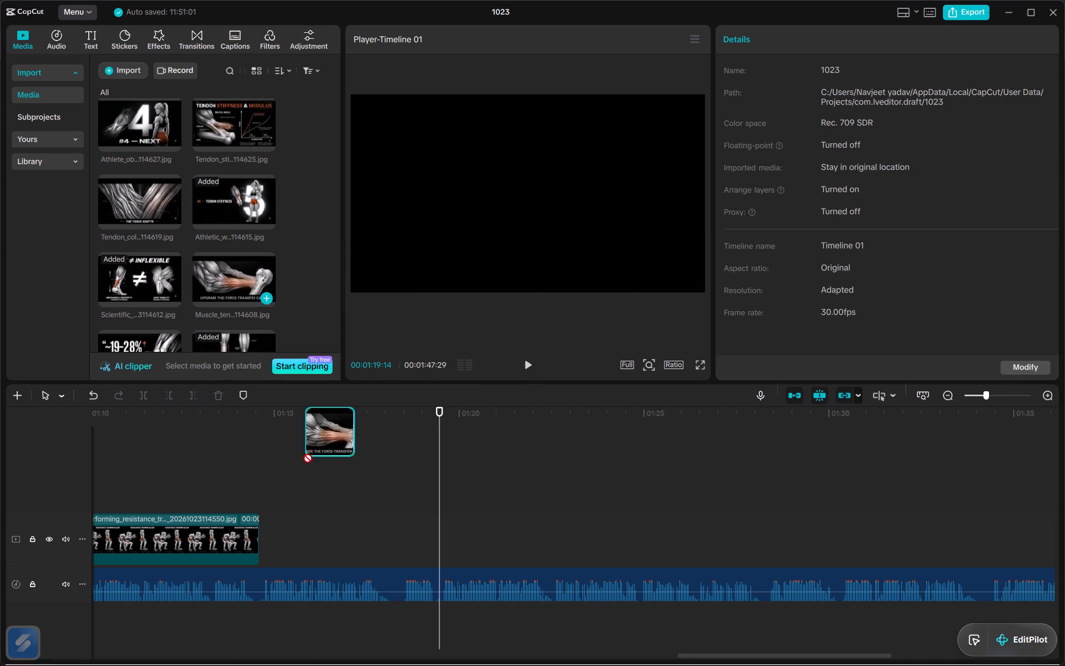
left_click_drag(303, 454, 292, 532)
Play the narration under "Upgrade the Force-Transfer Cable" and trim the end of that clip to about 00:01:18:14 on the timeline.
left_click(267, 422)
key("space")
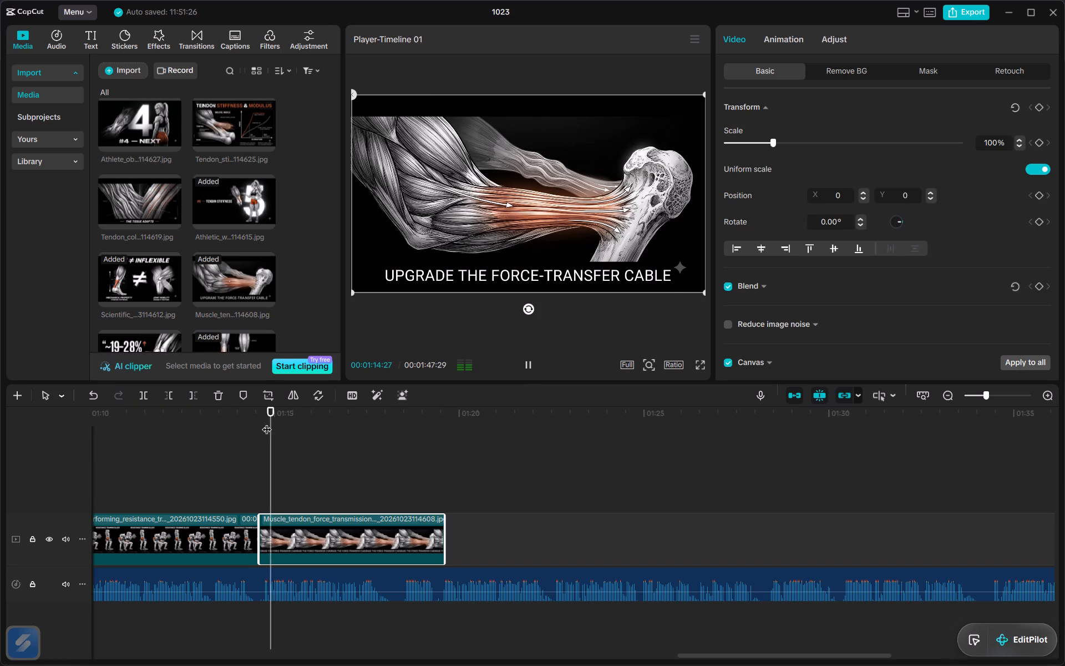
scroll(308, 560, "left", 1)
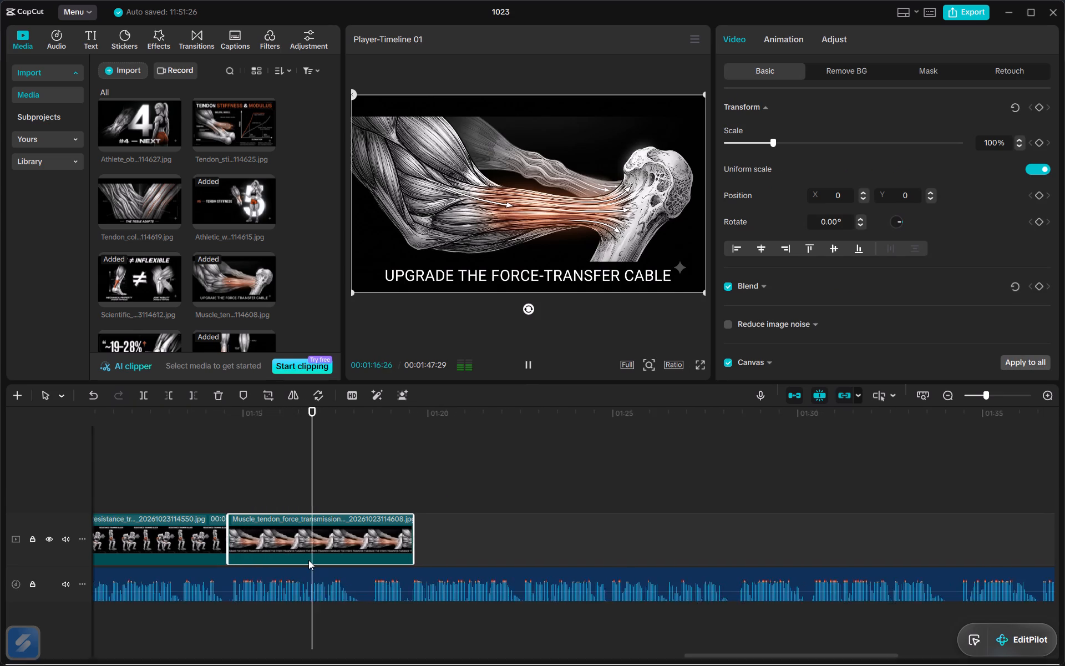
scroll(308, 560, "left", 1)
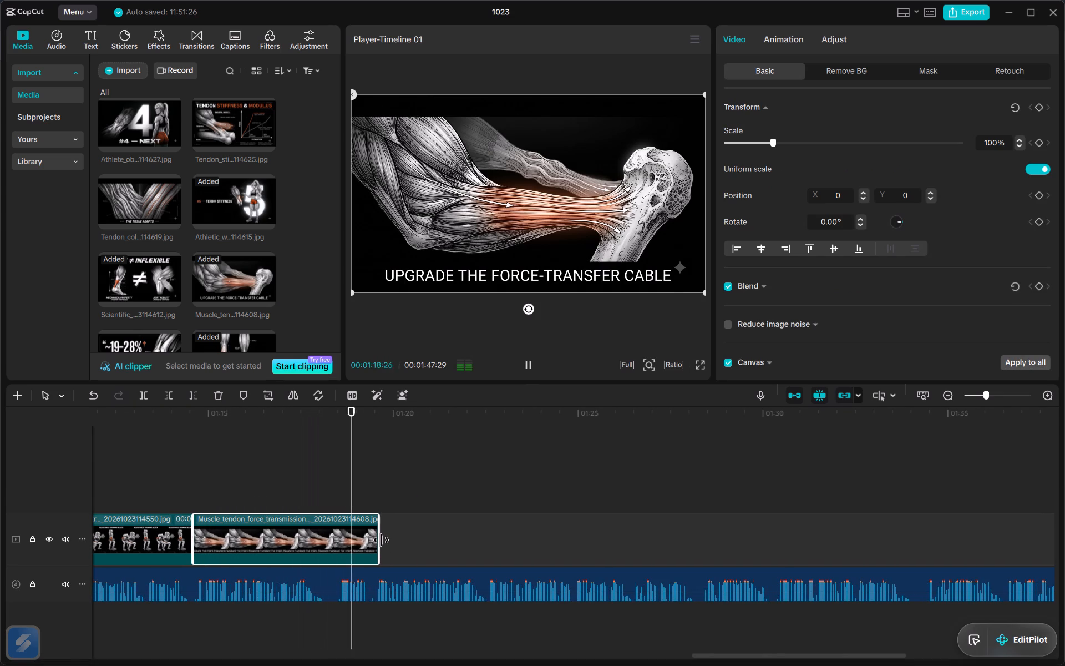
left_click_drag(381, 540, 336, 543)
Listen to the narration past "Upgrade the Force-Transfer Cable" and look through the imported images for the following clip, previewing "The Raw Material".
key("space")
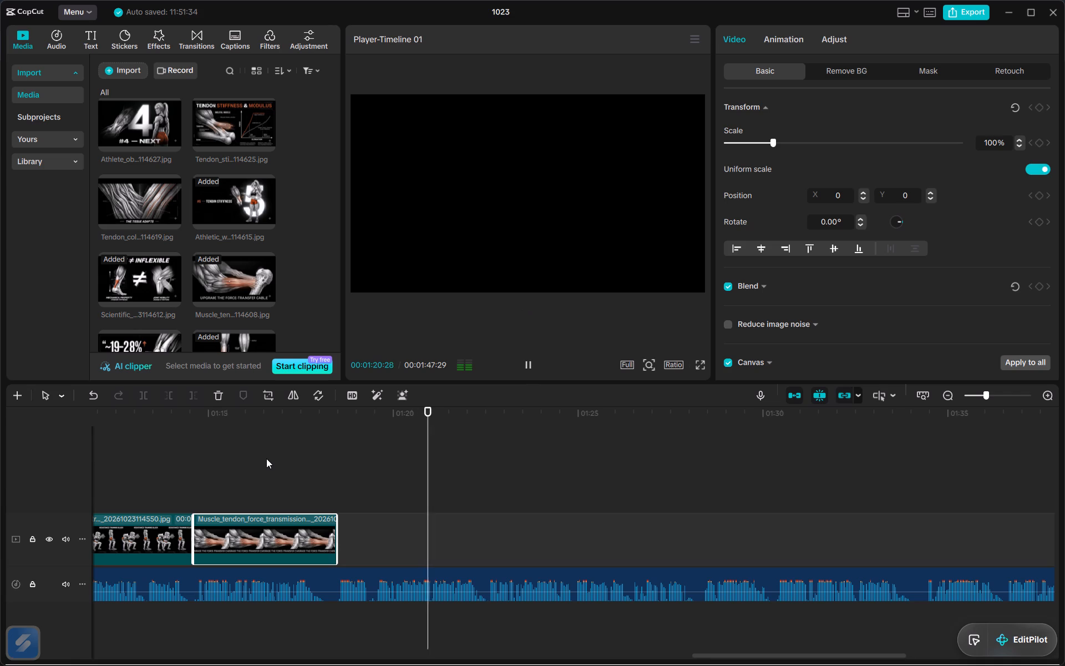
scroll(347, 514, "left", 1)
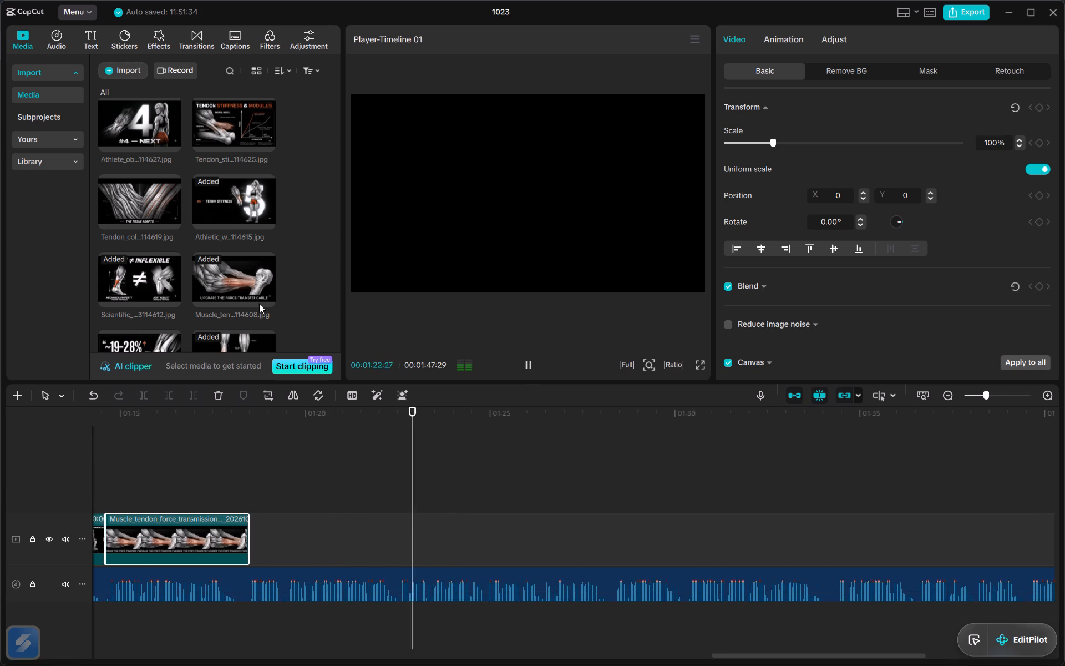
scroll(246, 291, "up", 1)
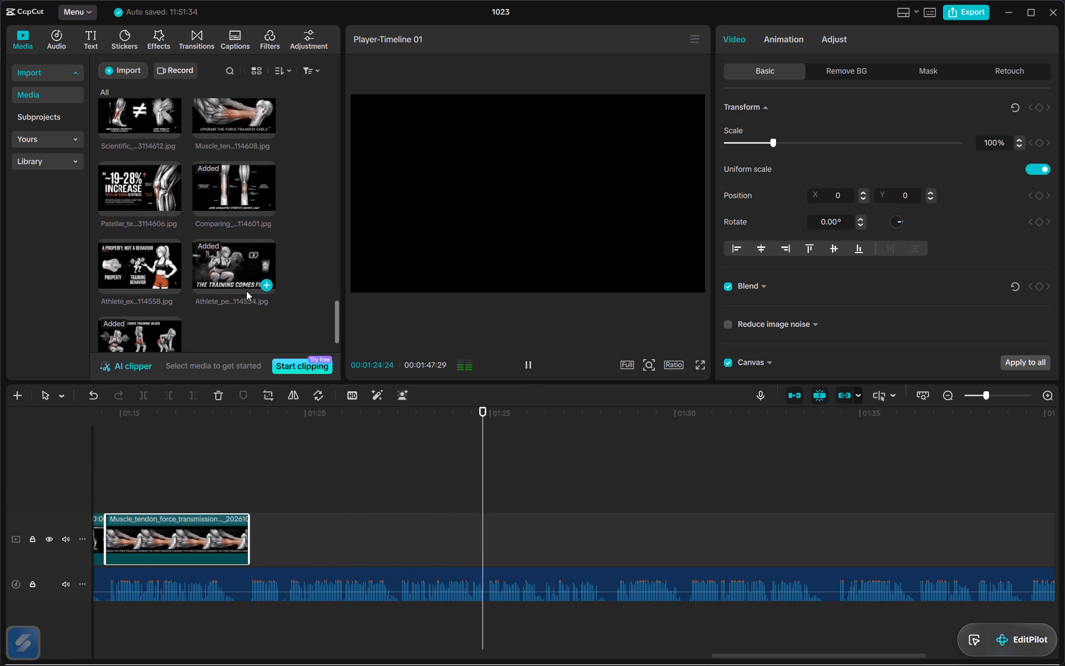
scroll(246, 291, "up", 1)
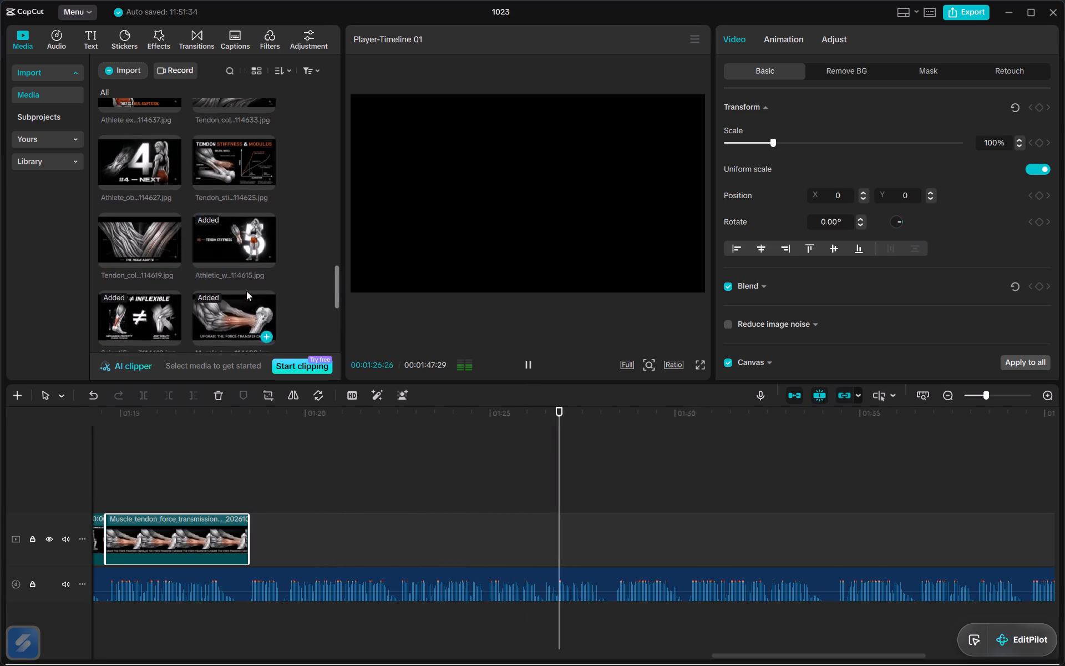
scroll(246, 291, "up", 1)
scroll(246, 291, "down", 3)
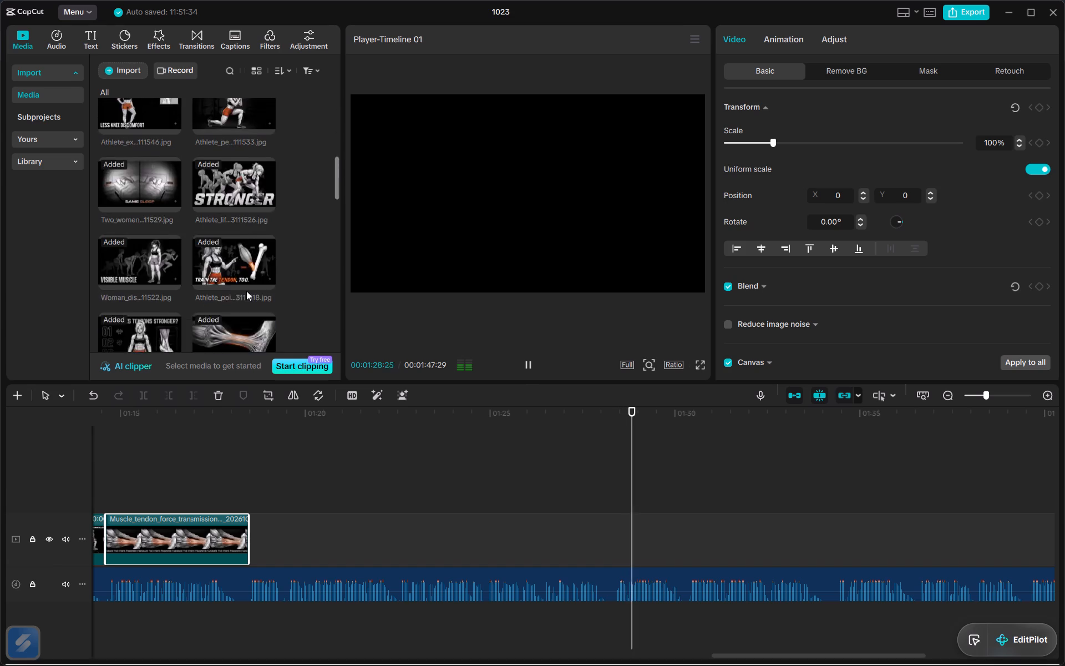
scroll(313, 453, "left", 1)
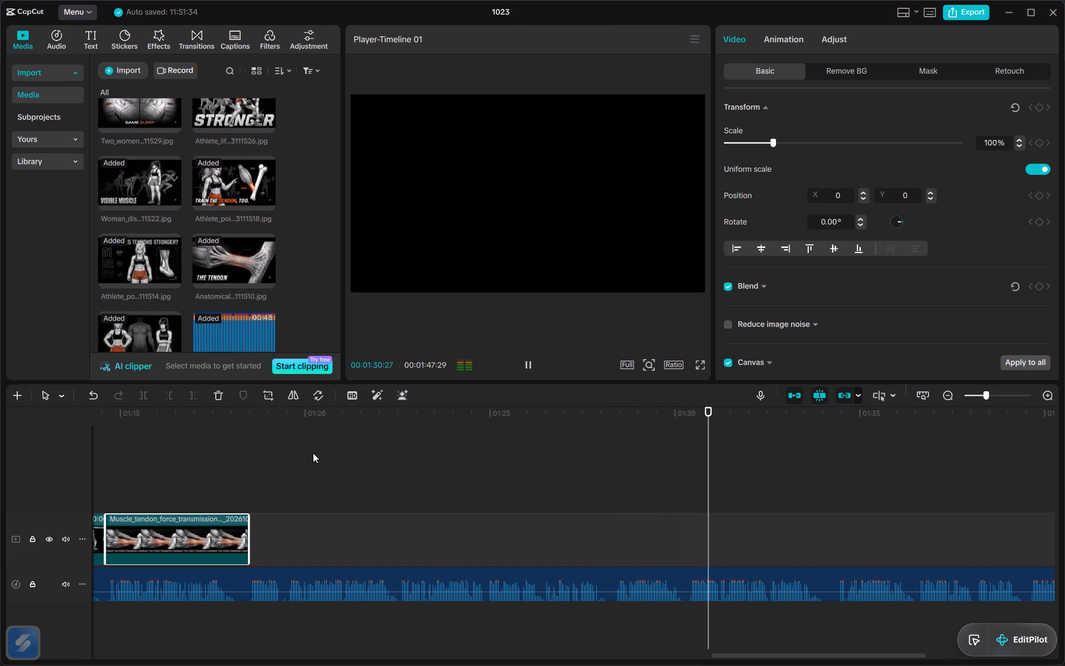
scroll(313, 453, "left", 1)
scroll(268, 313, "down", 1)
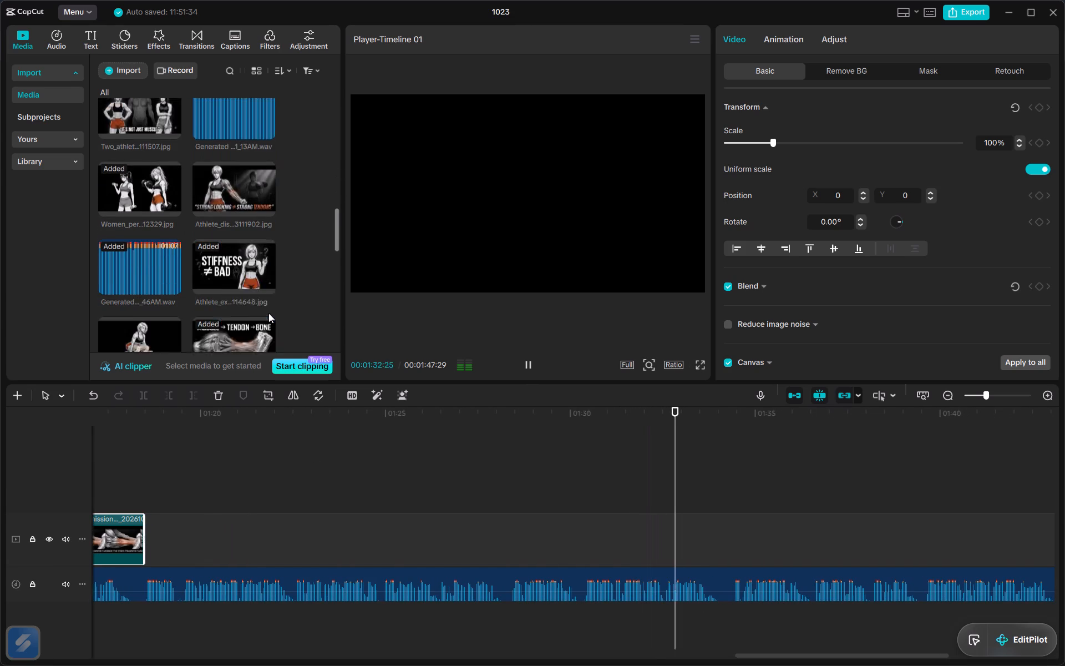
scroll(268, 313, "down", 1)
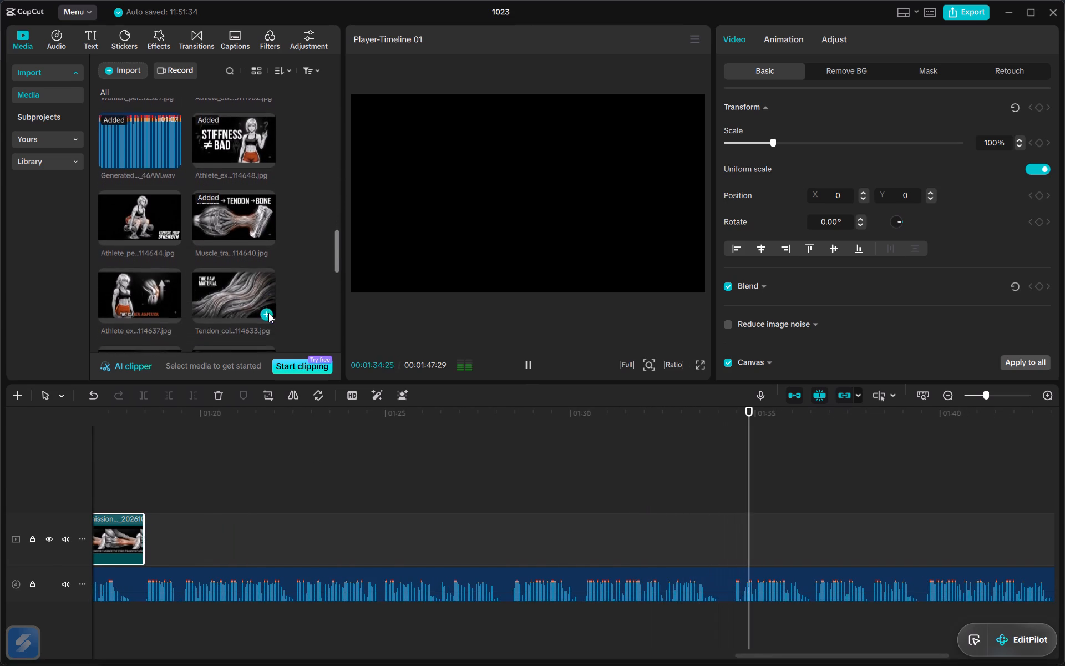
scroll(268, 313, "down", 1)
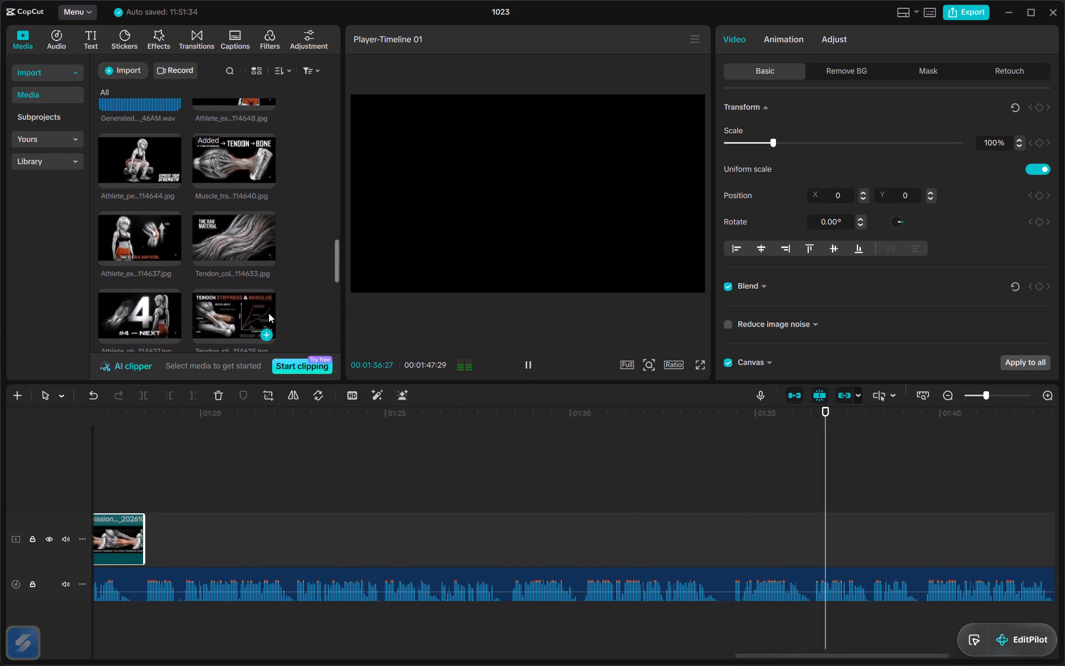
scroll(268, 313, "down", 1)
double_click(236, 271)
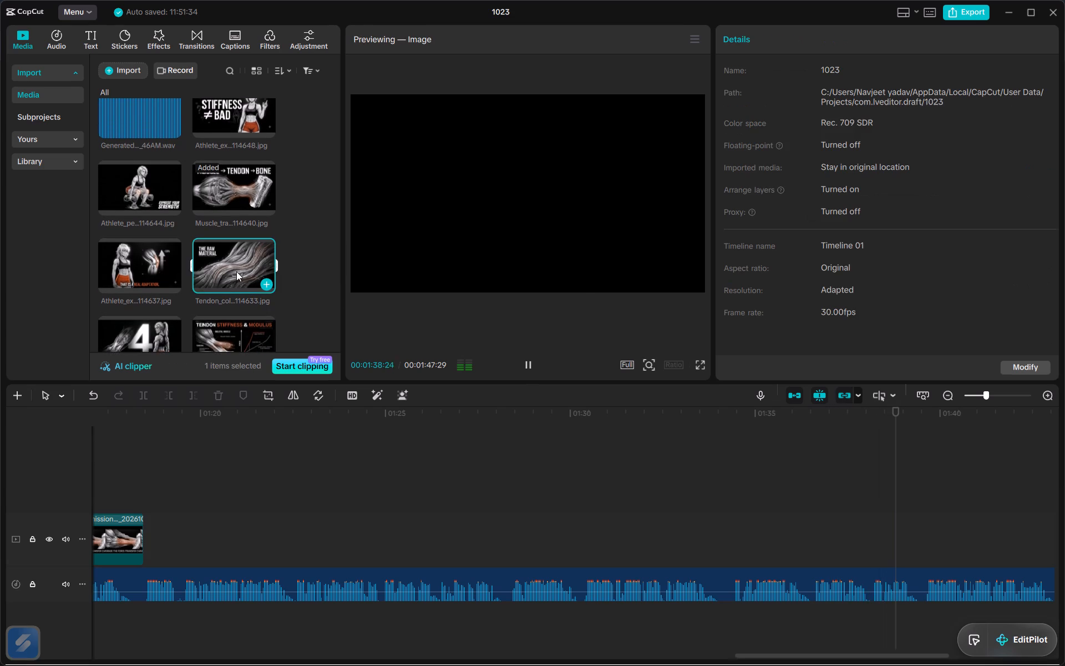
Preview the "Express Your Strength" image and add it to the main track directly after the "Upgrade the Force-Transfer Cable" clip.
double_click(147, 194)
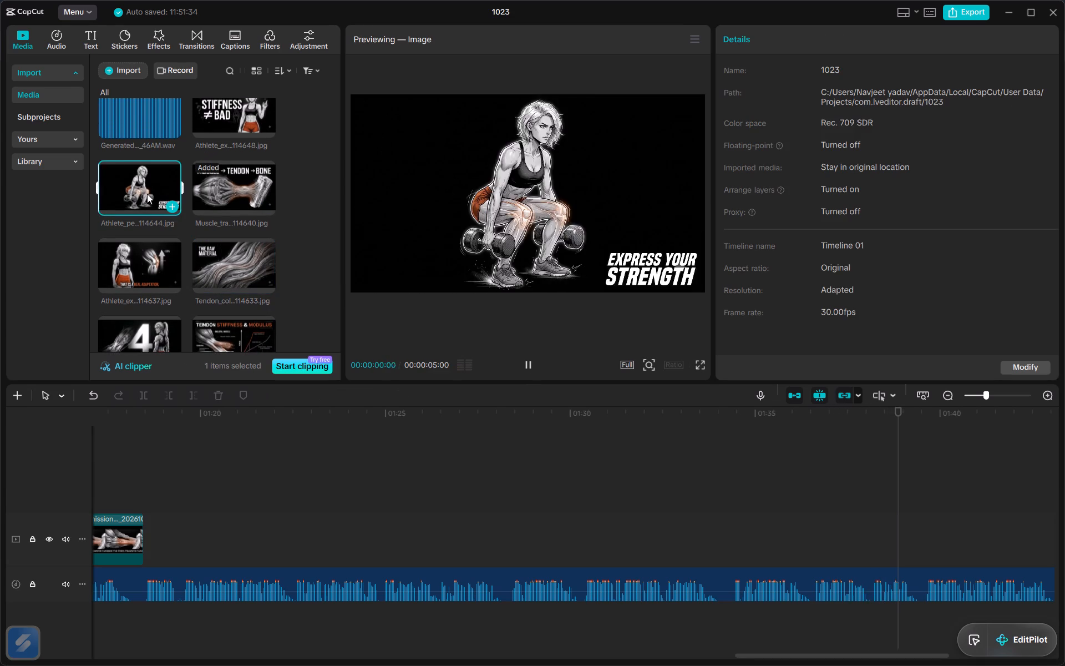
left_click_drag(147, 194, 156, 531)
Play the narration from the start of "Express Your Strength" and trim the end of that clip to about 00:01:22:18.
left_click(151, 422)
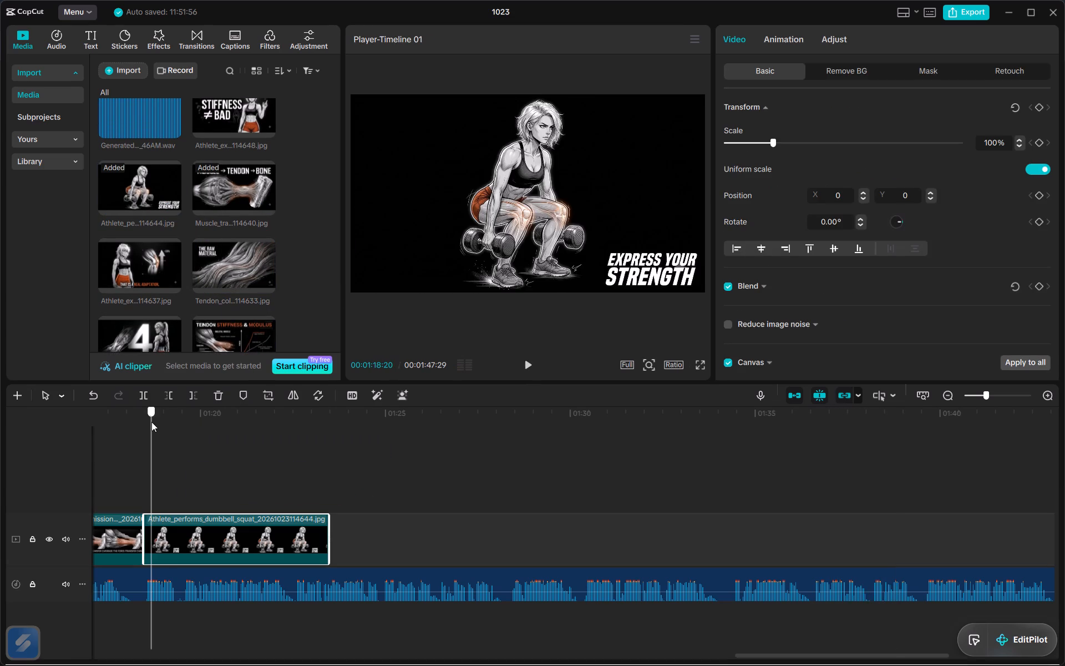
key("space")
scroll(190, 532, "down", 1)
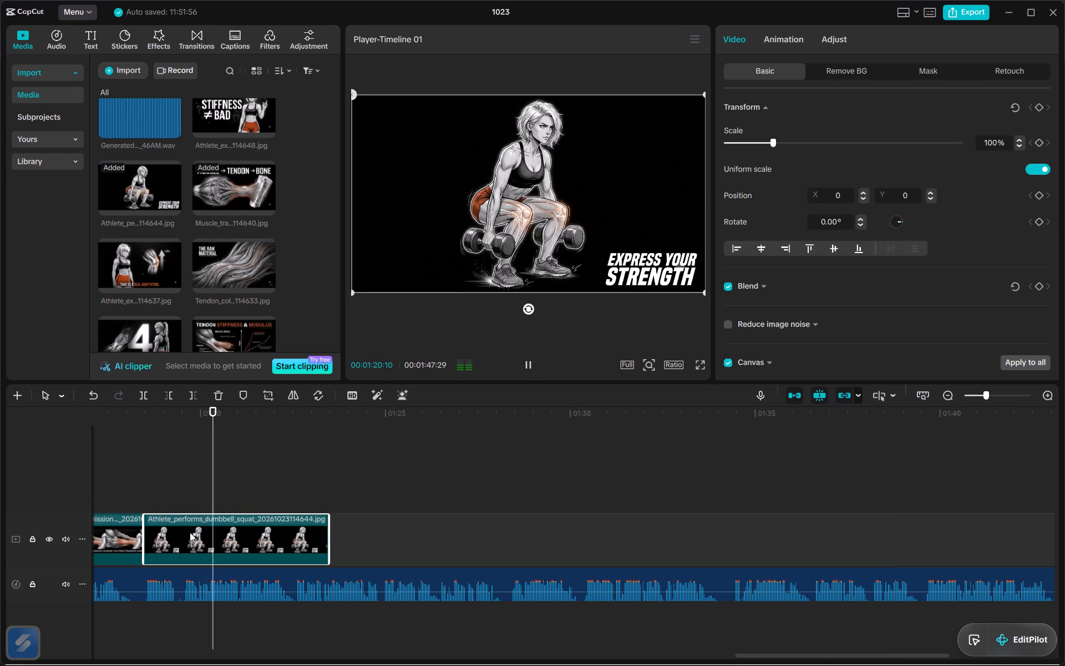
scroll(190, 532, "down", 1)
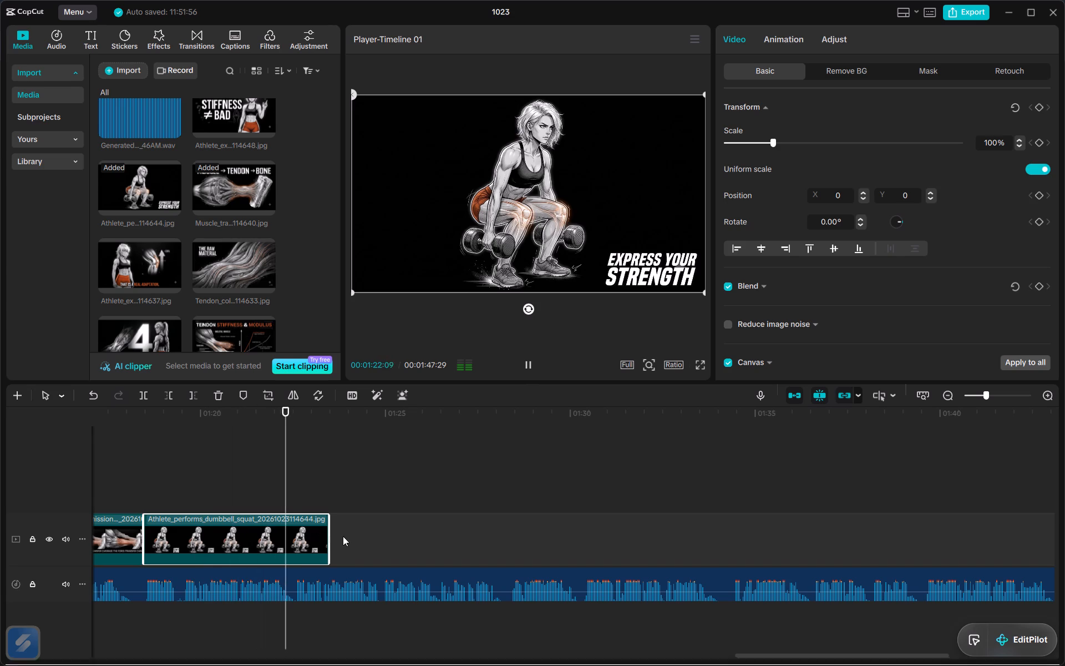
left_click_drag(329, 546, 293, 551)
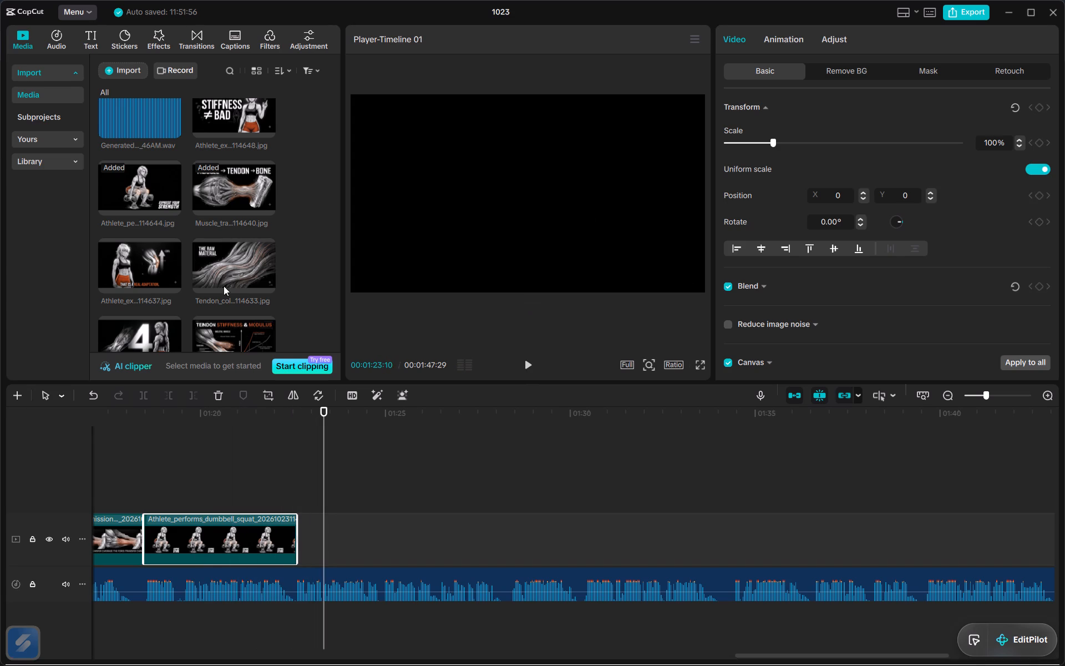
Add the "~19–28% Increase Patellar Tendon Stiffness" image to the main track directly after the "Express Your Strength" clip.
scroll(220, 277, "down", 1)
left_click_drag(140, 249, 167, 208)
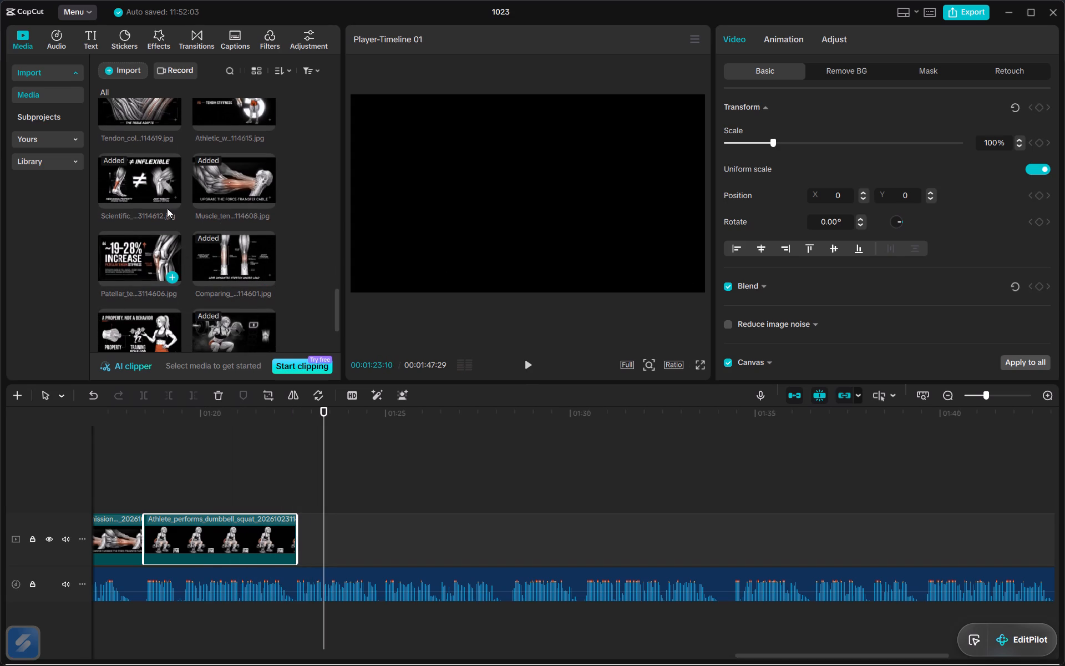
left_click_drag(167, 208, 314, 553)
Play the narration under "~19–28% Increase" and extend the end of that clip to a duration of 00:00:07:17.
left_click(306, 476)
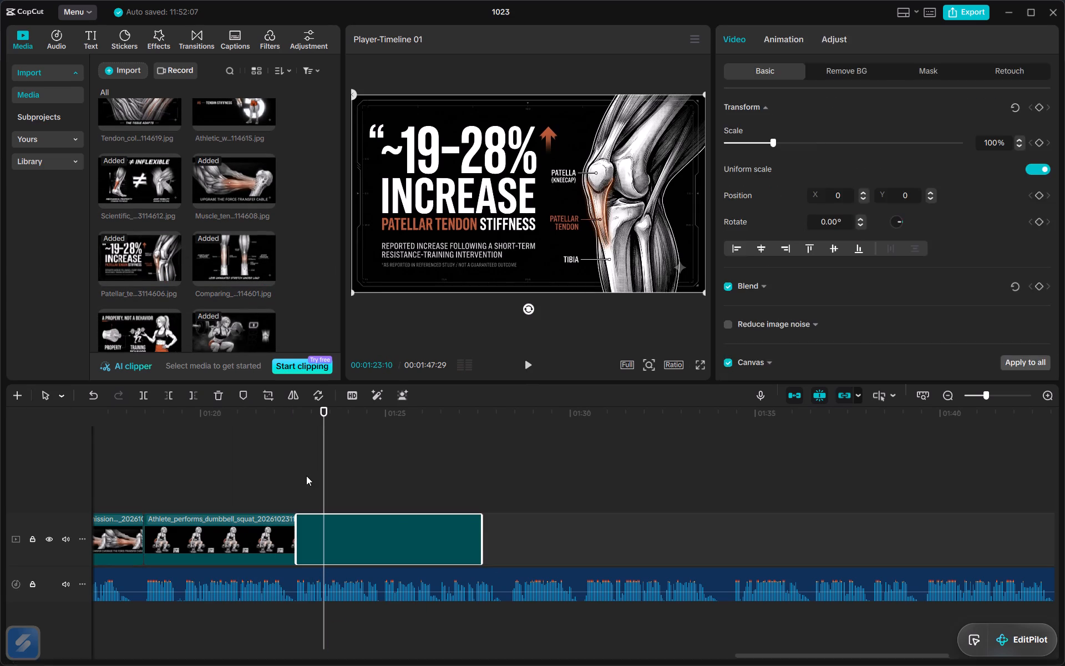
key("space")
scroll(379, 569, "left", 1)
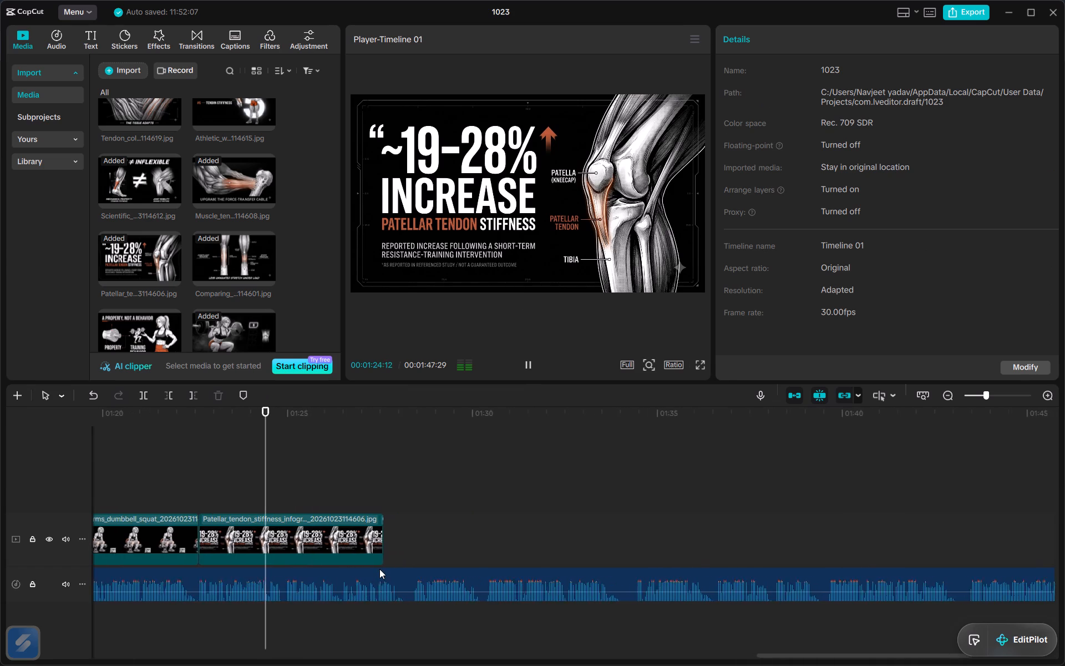
scroll(379, 569, "left", 1)
left_click(364, 549)
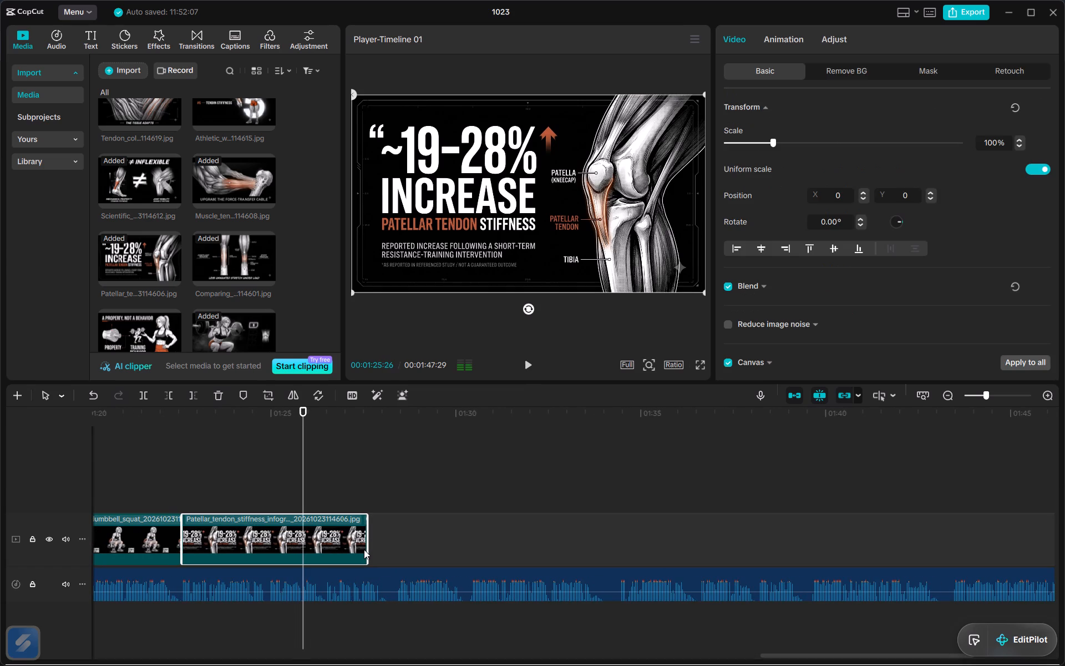
key("space")
scroll(371, 550, "left", 1)
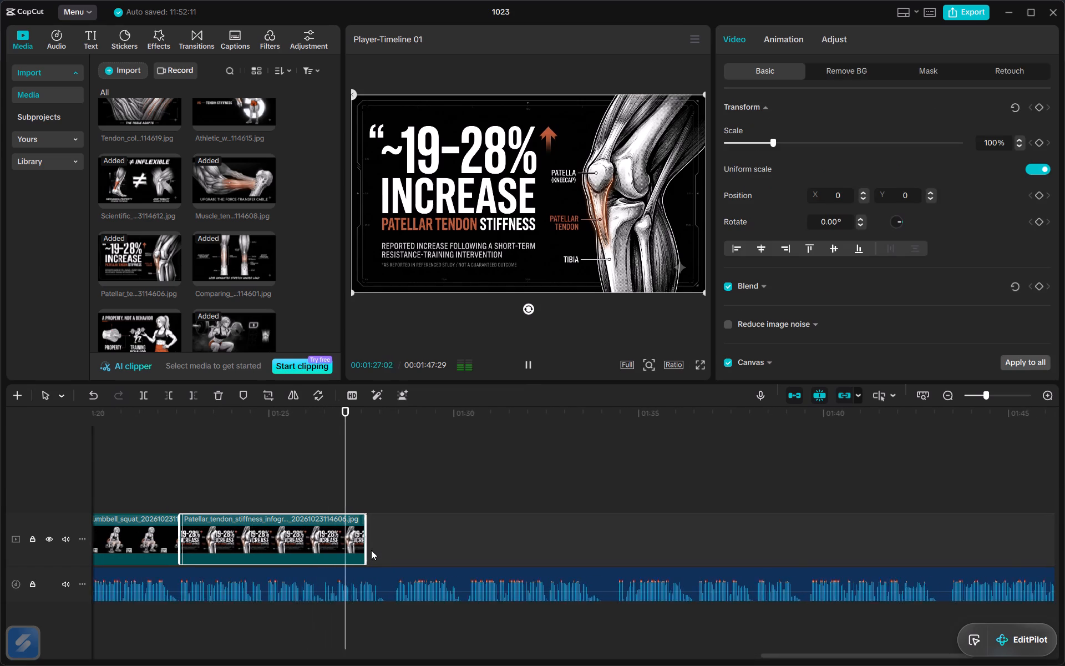
scroll(371, 550, "left", 1)
left_click_drag(237, 547, 261, 547)
key("space")
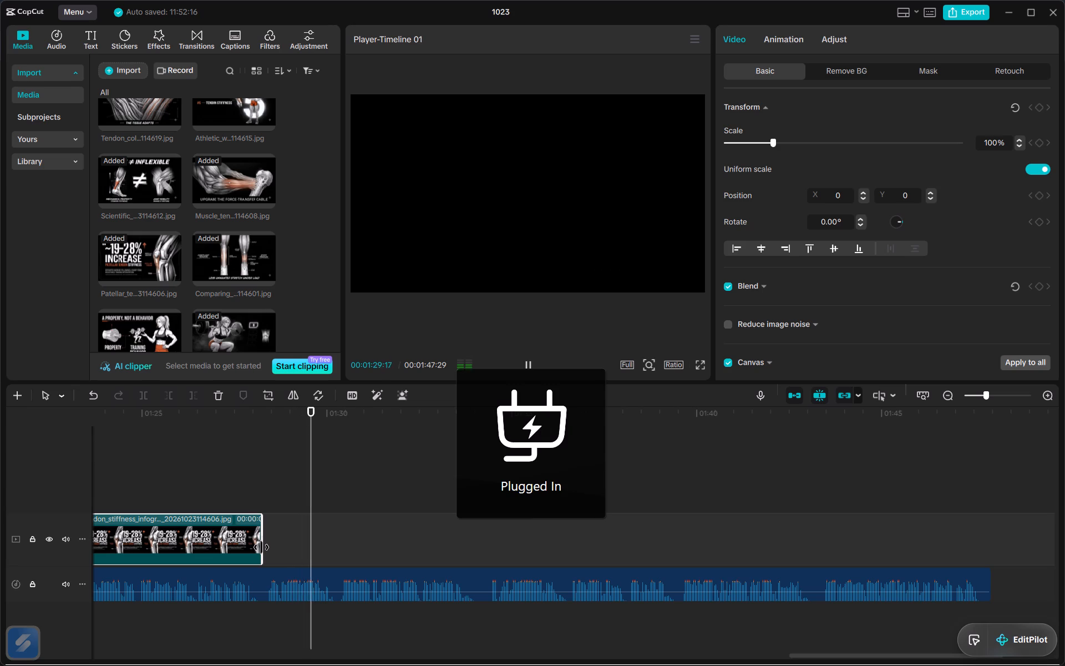
left_click_drag(262, 542, 331, 537)
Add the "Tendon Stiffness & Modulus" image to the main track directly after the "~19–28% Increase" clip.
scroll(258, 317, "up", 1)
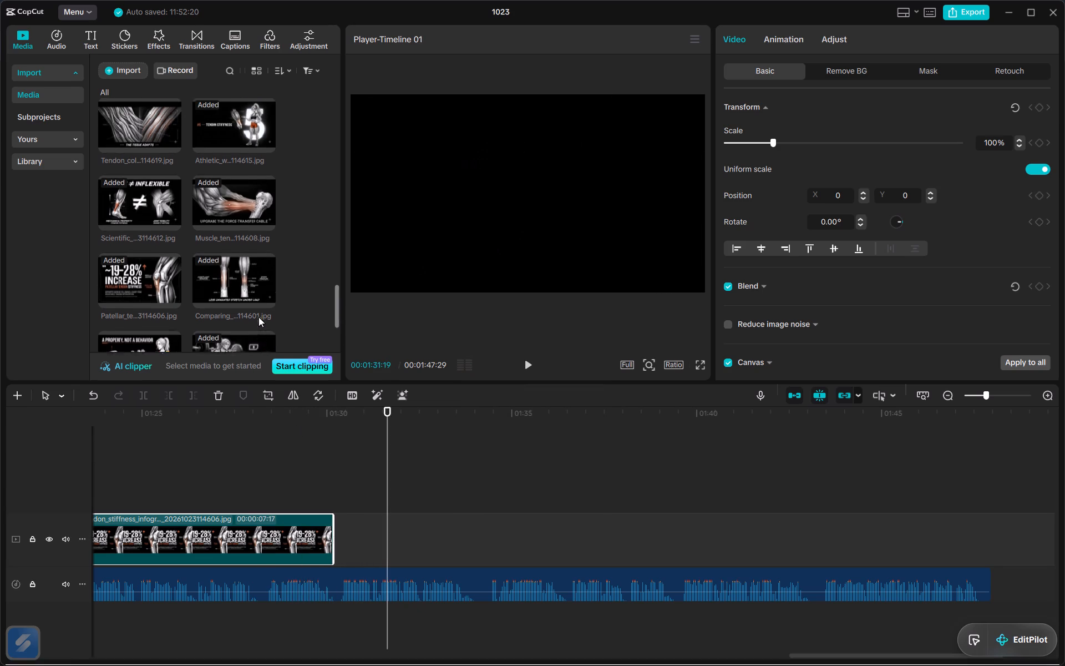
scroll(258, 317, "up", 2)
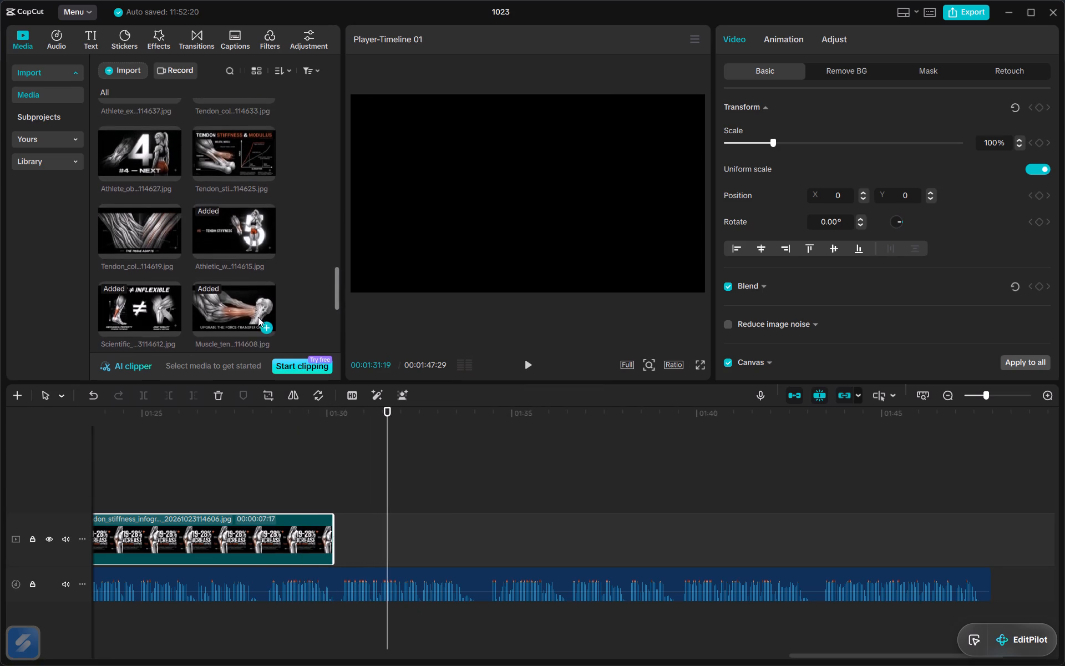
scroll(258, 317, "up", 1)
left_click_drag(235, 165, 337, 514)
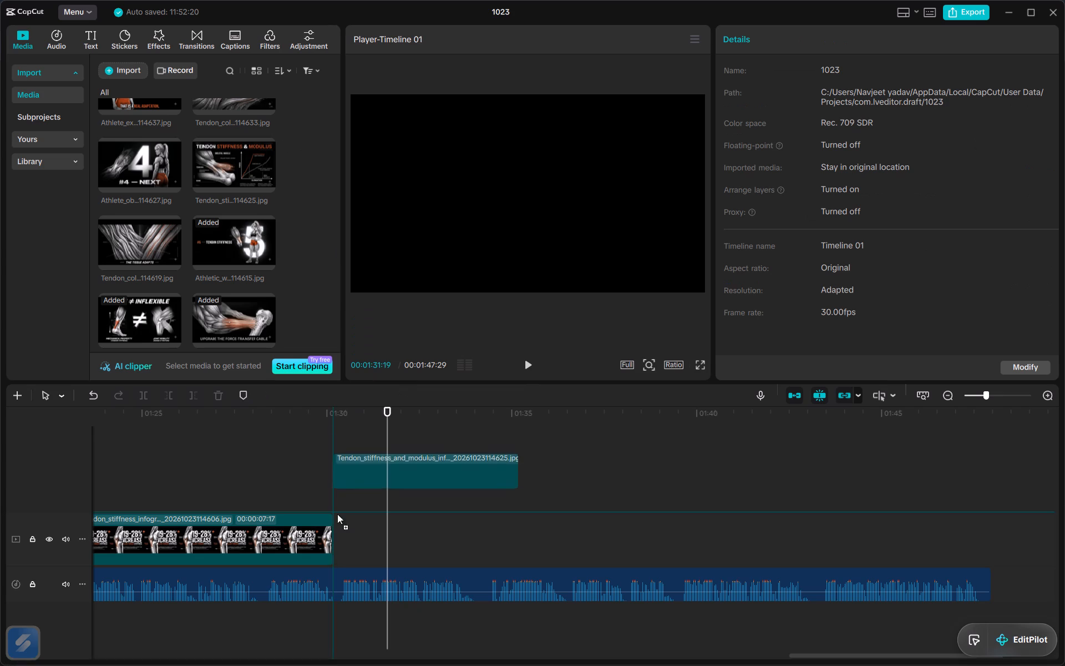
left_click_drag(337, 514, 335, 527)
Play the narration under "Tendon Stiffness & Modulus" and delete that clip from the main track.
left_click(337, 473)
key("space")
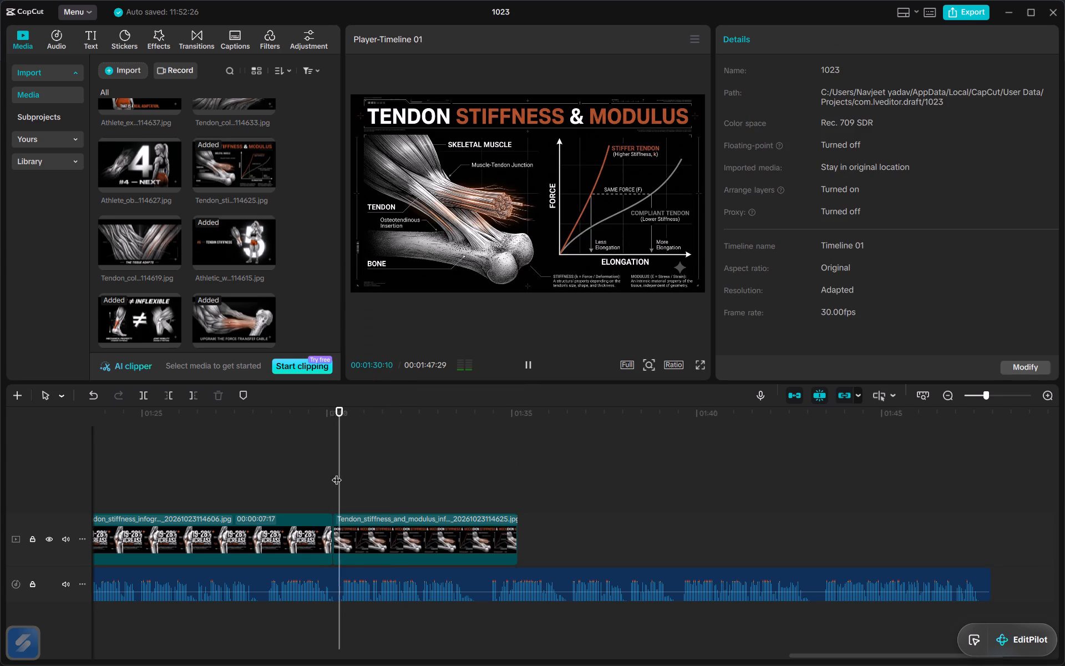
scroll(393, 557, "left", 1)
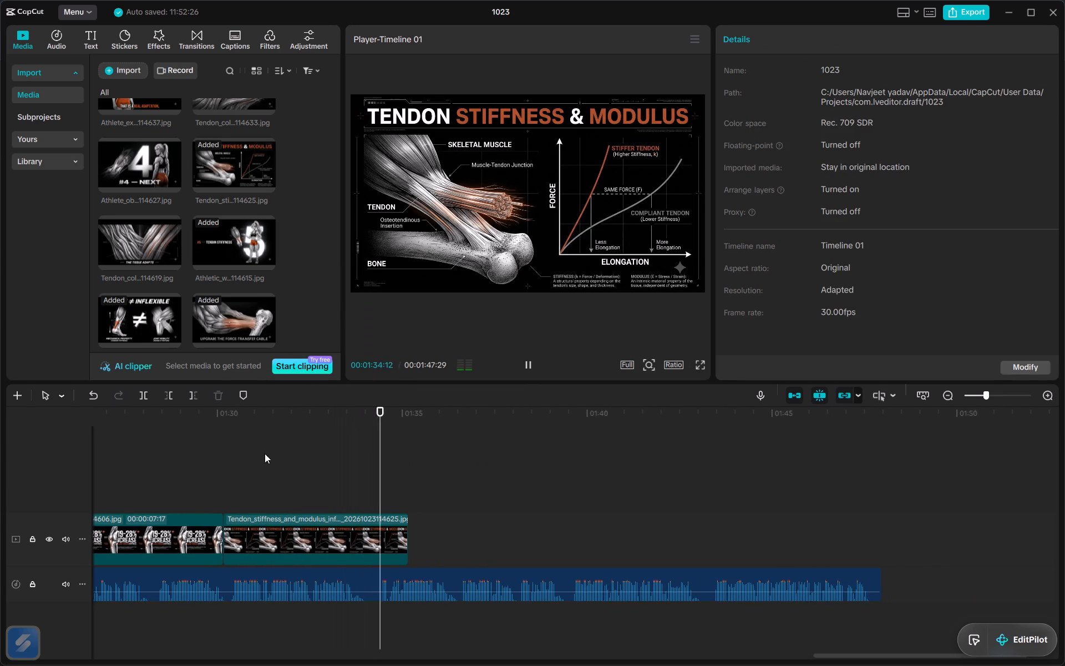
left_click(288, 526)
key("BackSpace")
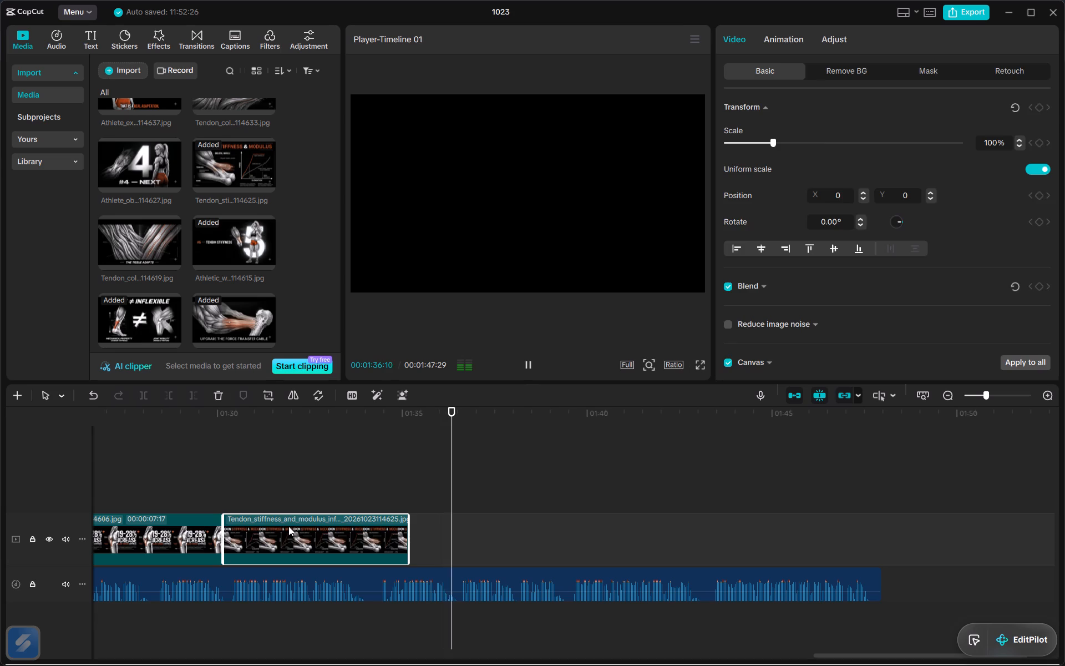
Add the "The Tissue Adapts" image to the main track directly after the "~19–28% Increase" clip.
double_click(136, 252)
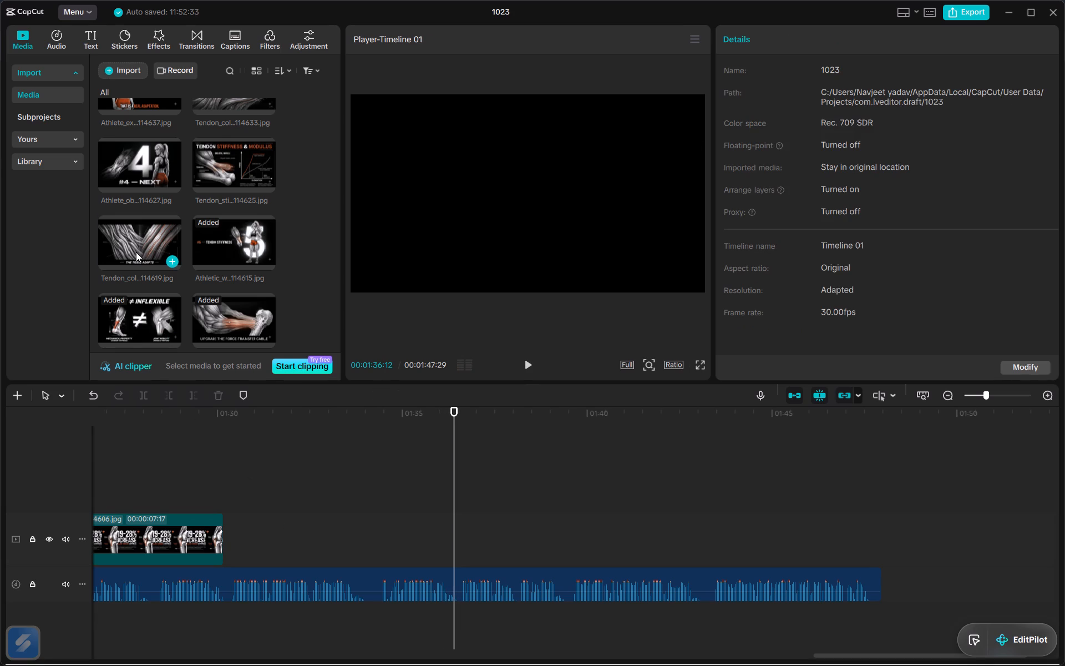
left_click_drag(136, 252, 226, 527)
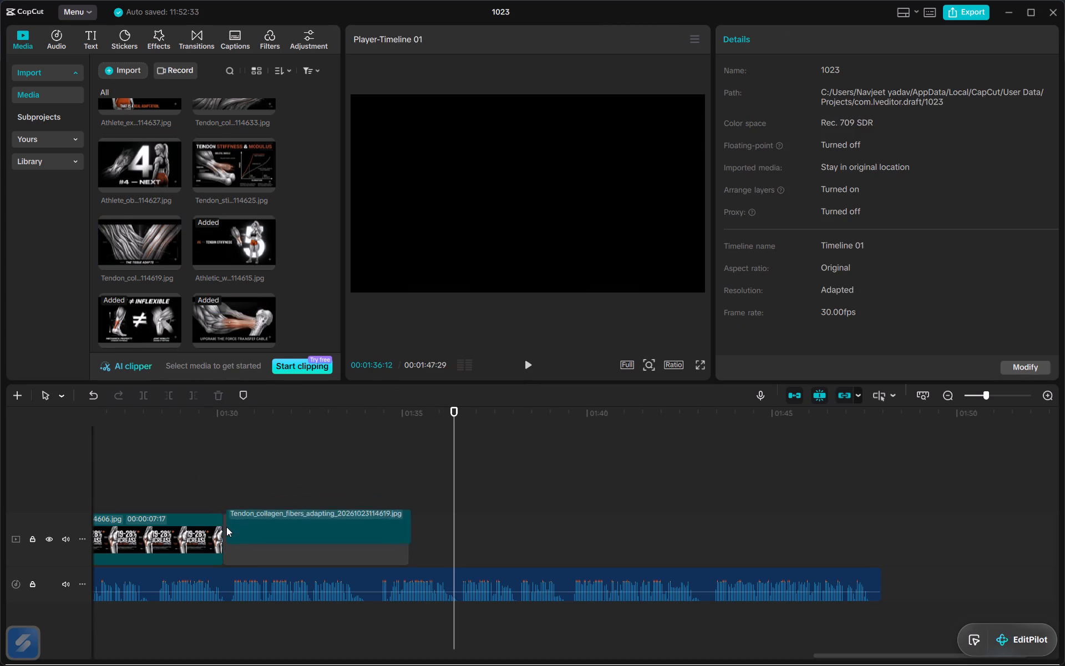
Play the narration from the start of "The Tissue Adapts" and trim the end of that clip to about 00:01:34:09.
left_click(230, 463)
key("space")
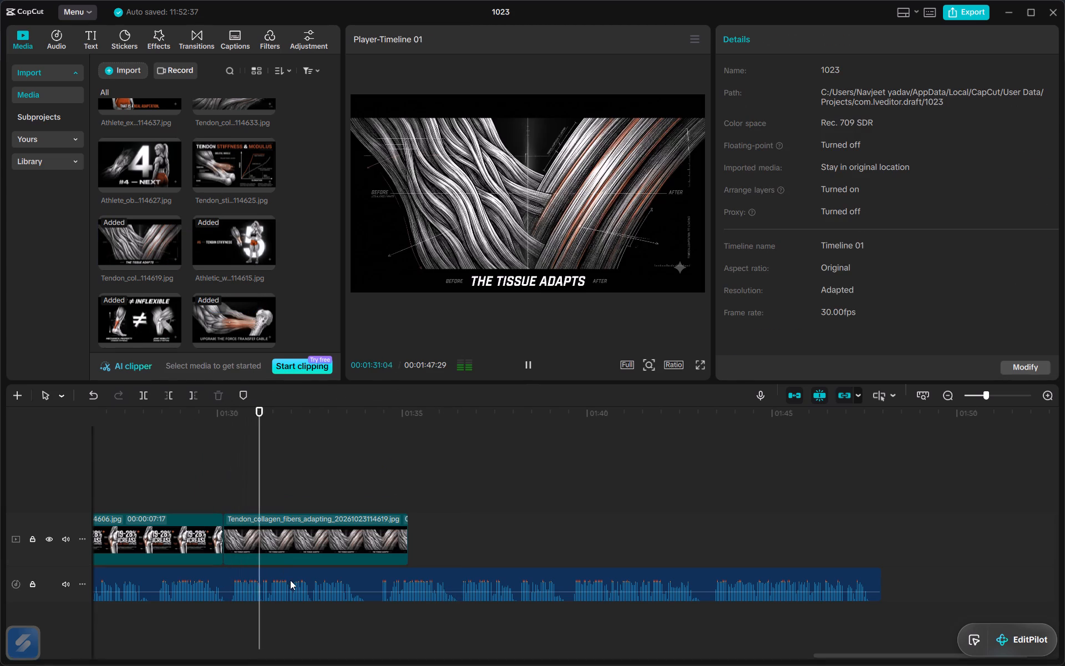
scroll(290, 580, "left", 1)
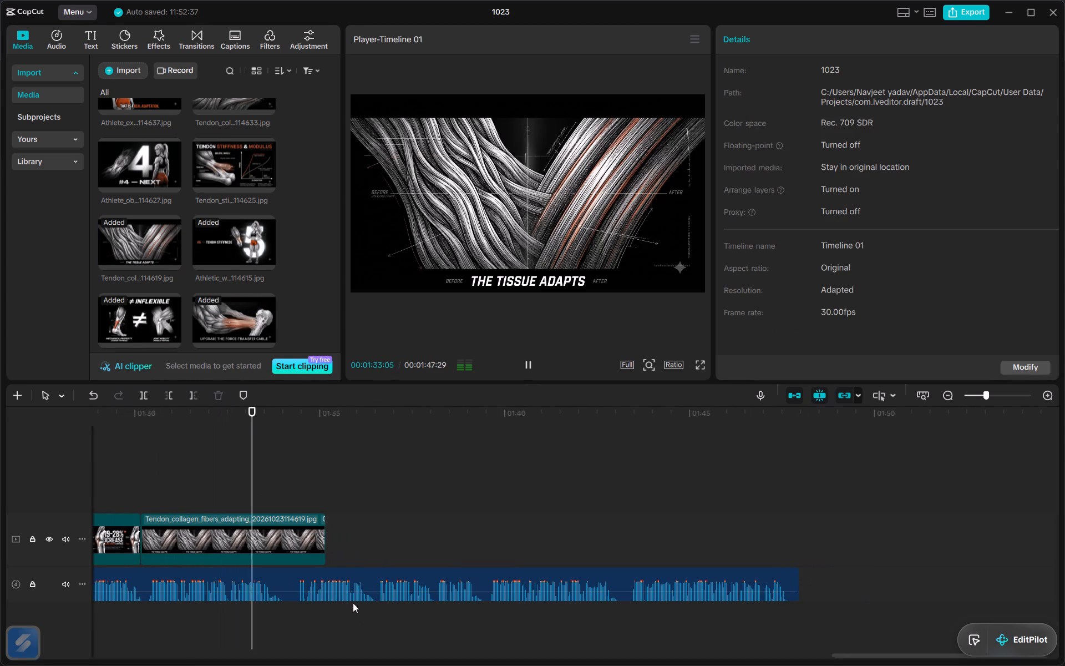
left_click(303, 555)
left_click_drag(328, 552, 293, 551)
Add the "A Property, Not a Behavior" image to the main track directly after the "The Tissue Adapts" clip.
key("space")
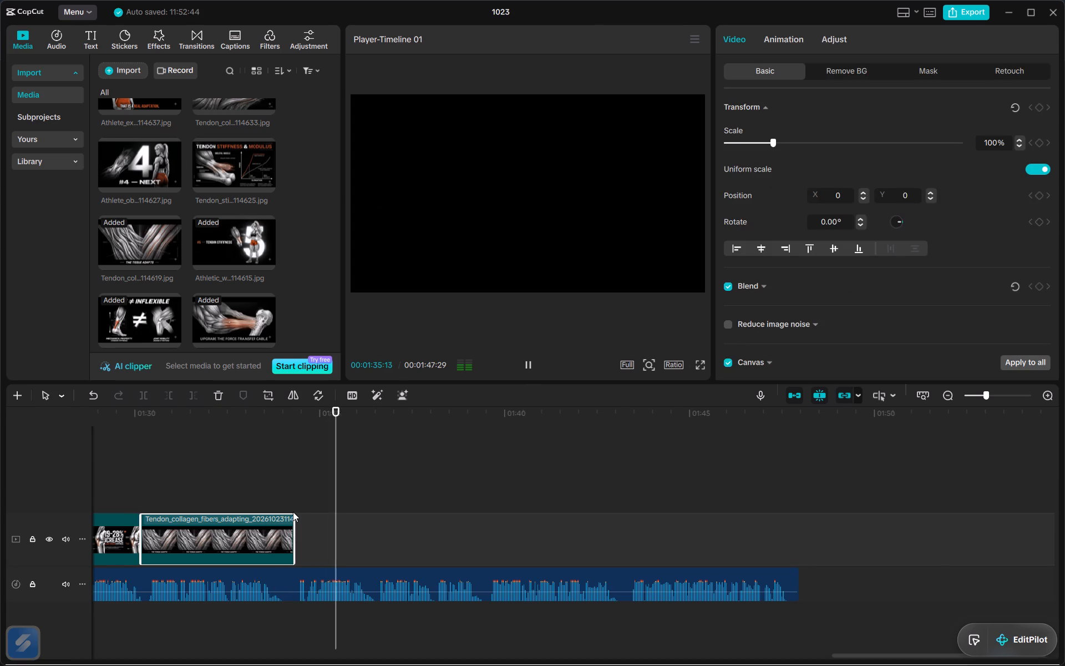
scroll(224, 255, "up", 1)
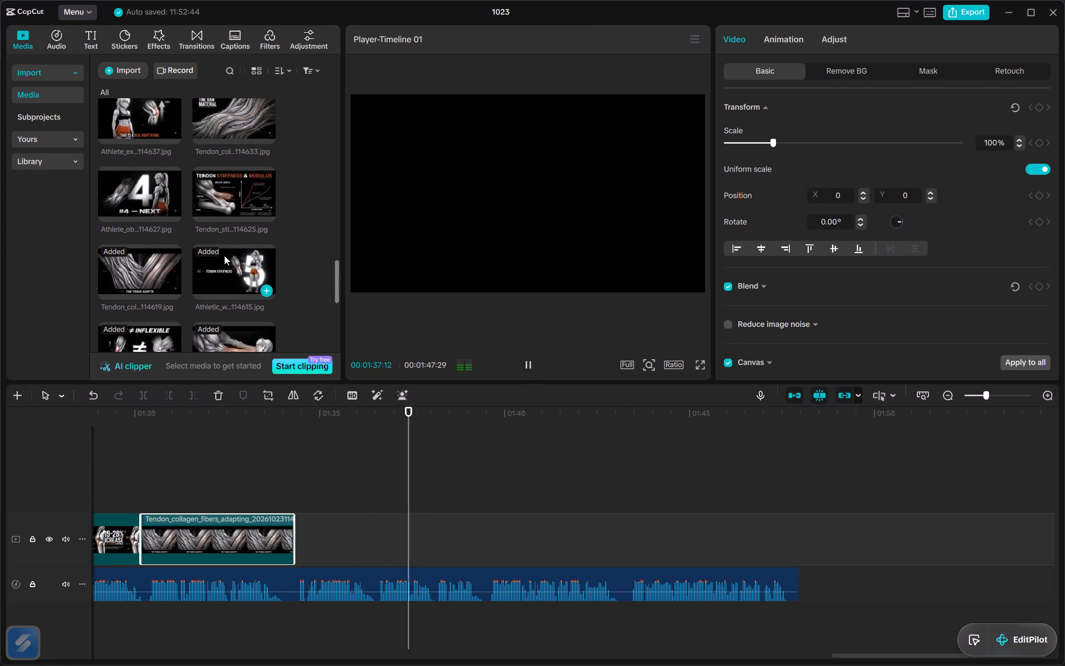
scroll(224, 255, "up", 1)
scroll(139, 180, "down", 2)
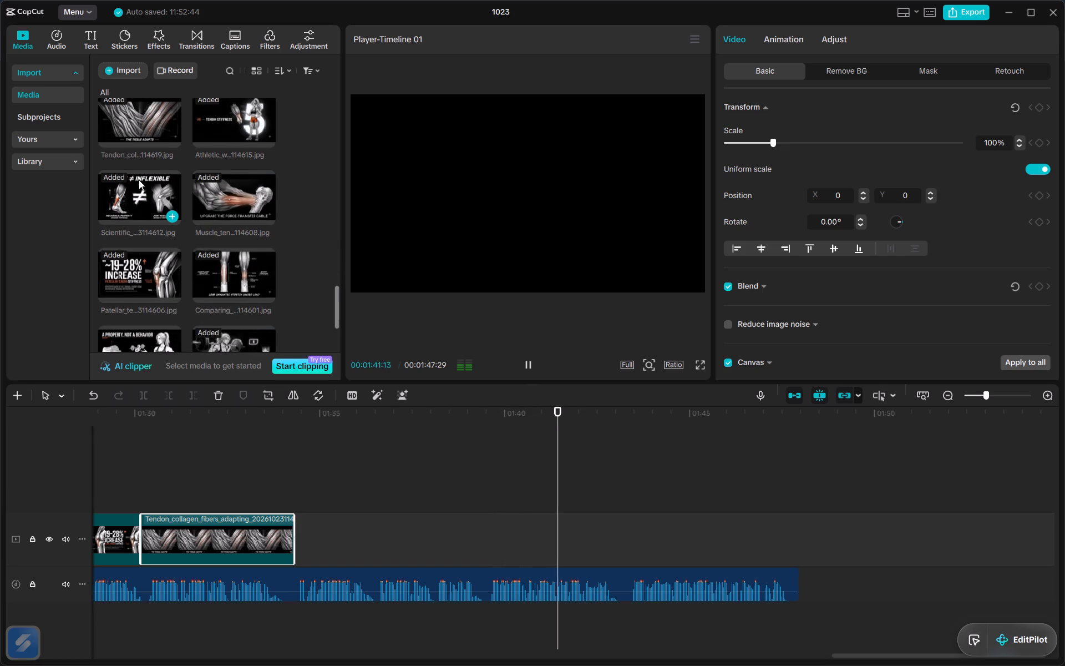
scroll(139, 180, "down", 1)
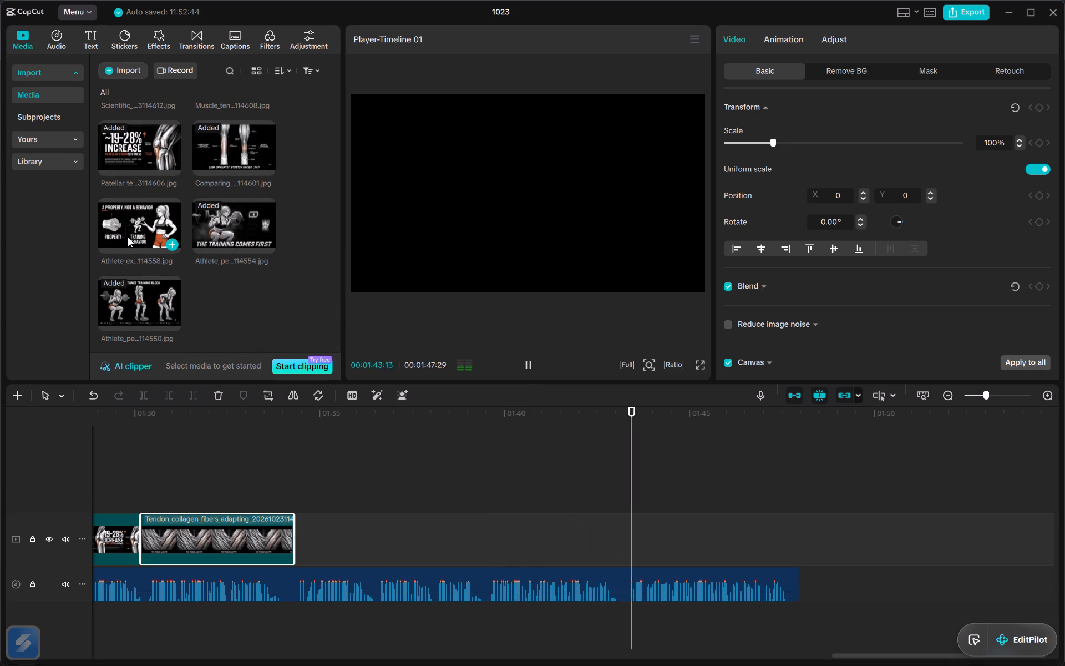
left_click(128, 237)
left_click_drag(128, 237, 339, 460)
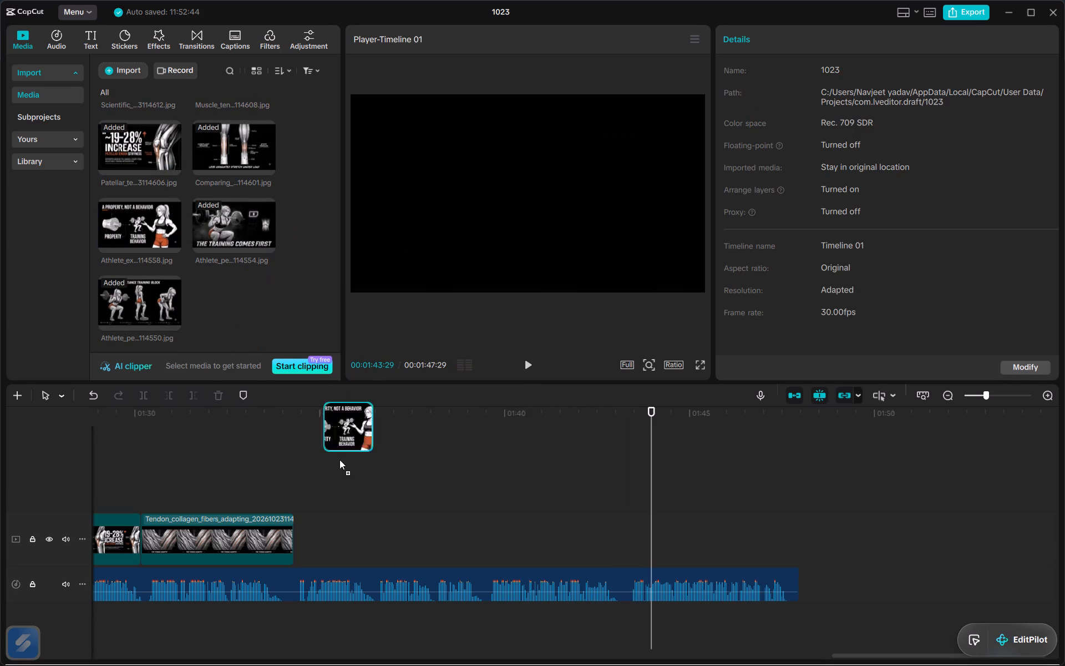
left_click_drag(339, 460, 304, 522)
Play the narration from the start of "A Property, Not a Behavior" and extend the end of that clip to about 00:01:39:15.
key("space")
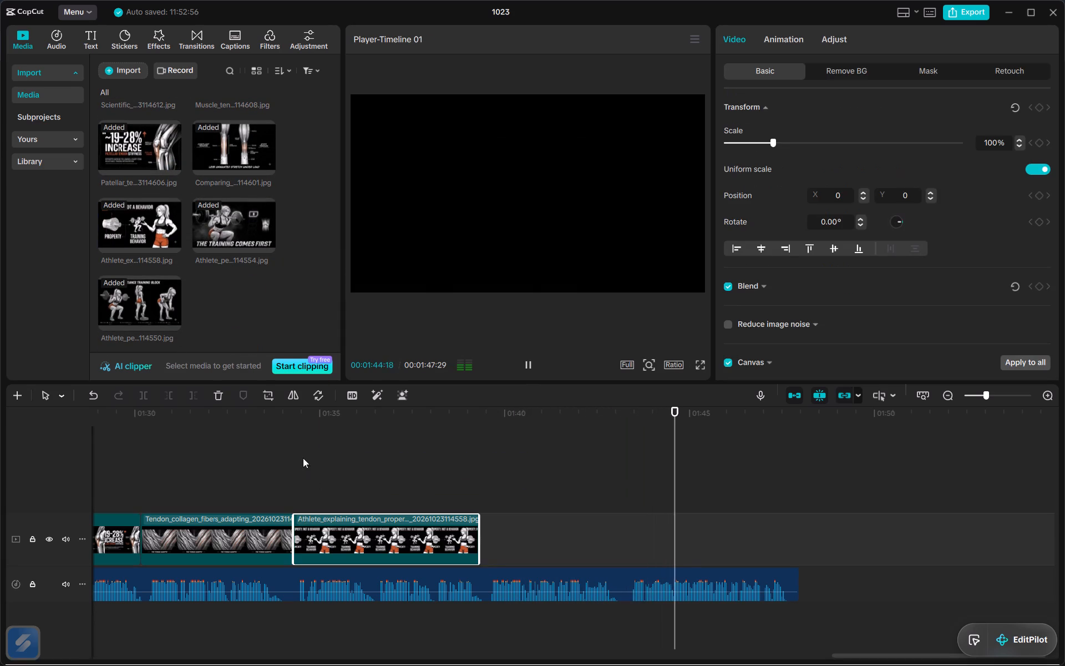
left_click(293, 413)
key("space")
key("space")
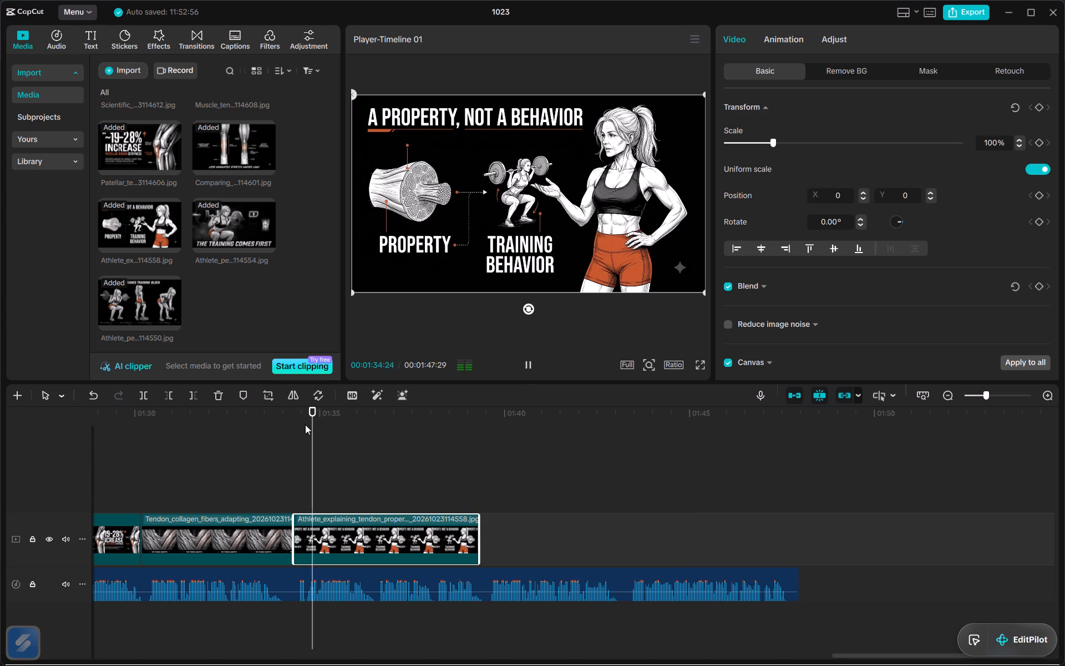
scroll(355, 533, "left", 1)
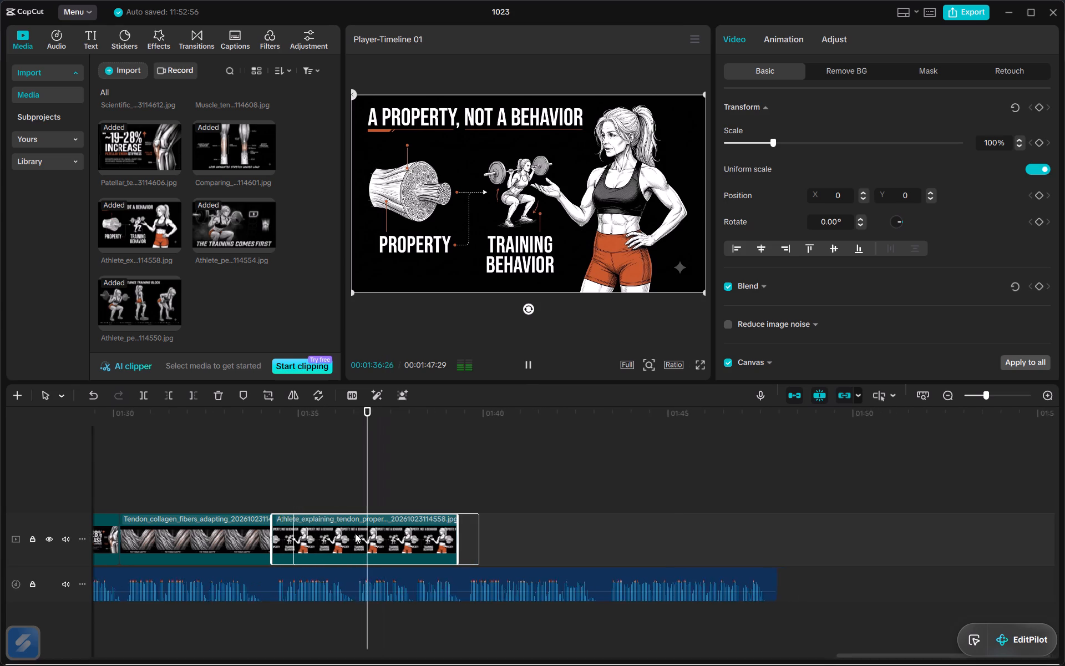
scroll(355, 533, "left", 1)
left_click_drag(444, 532, 452, 538)
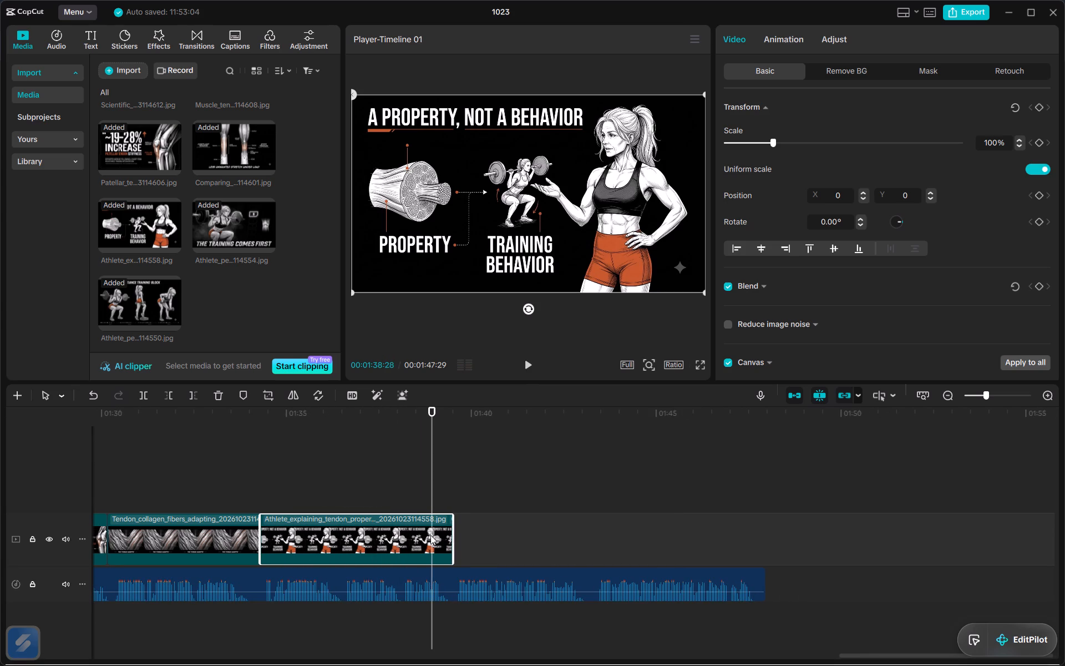
key("space")
scroll(458, 599, "left", 2)
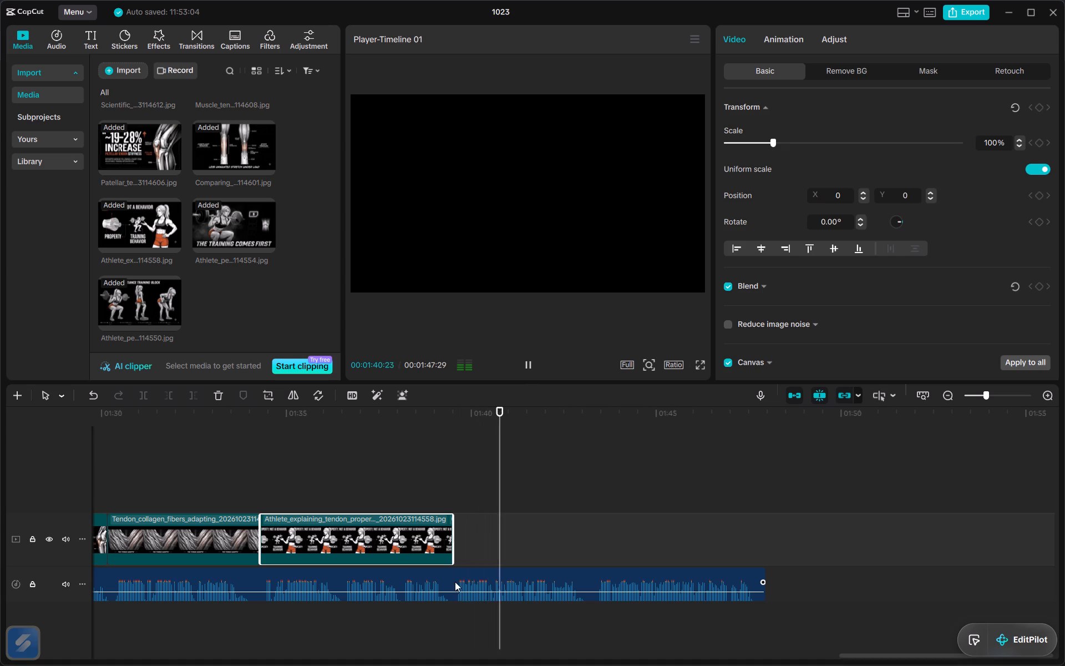
Preview the unused "That Is a Real Adaptation" image and the "Express Your Strength" image from the imported media.
scroll(225, 312, "up", 1)
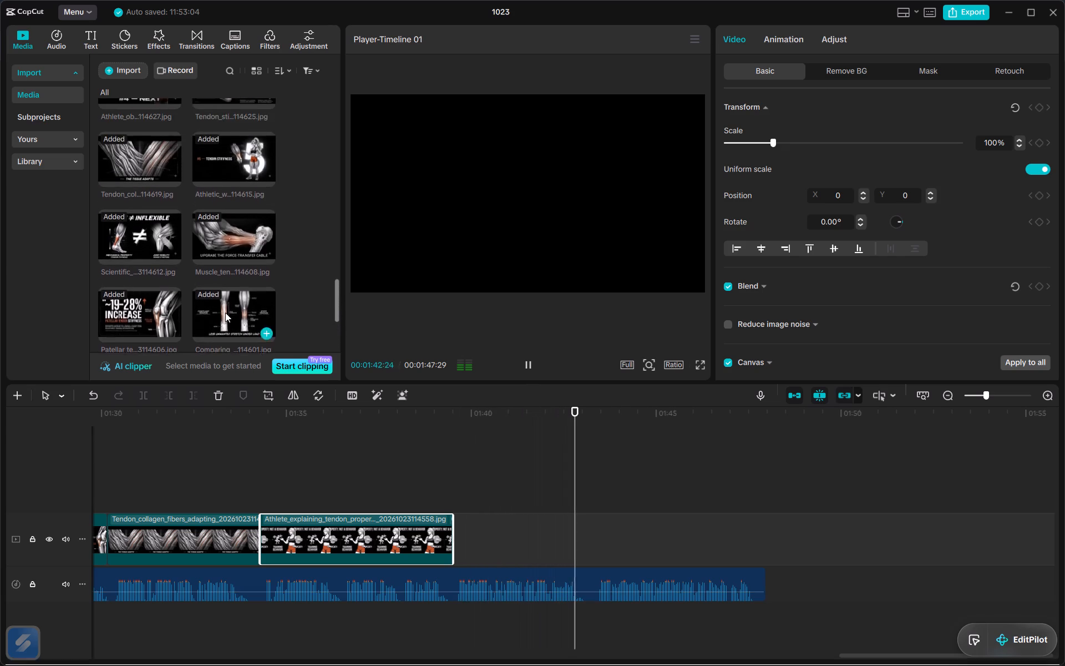
scroll(225, 312, "up", 1)
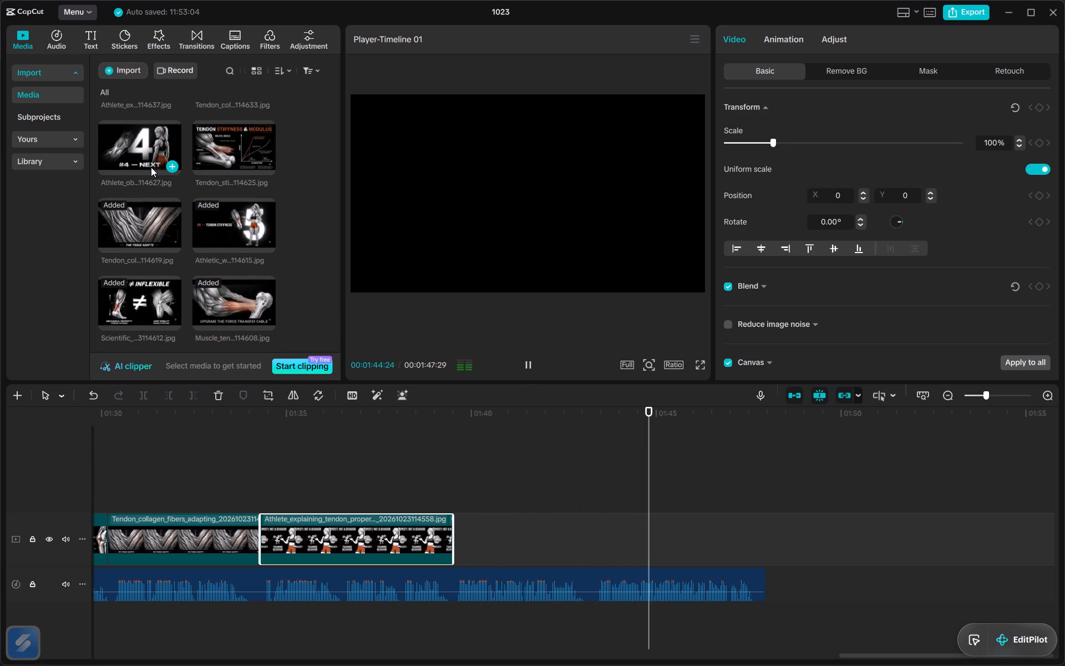
left_click(148, 297)
scroll(148, 297, "up", 1)
left_click(142, 209)
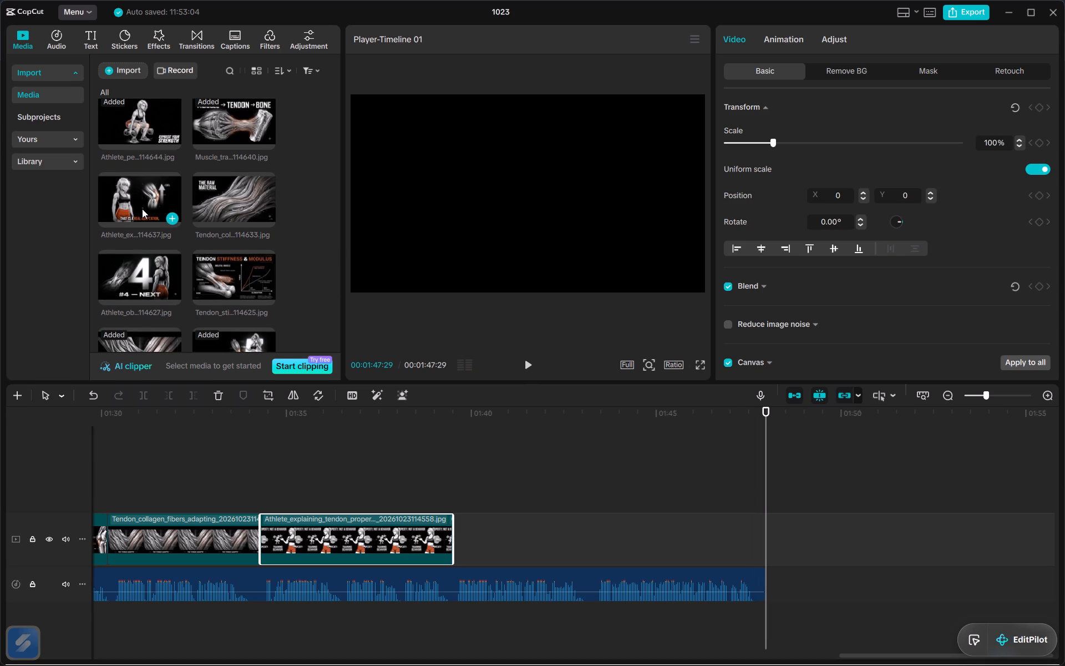
double_click(142, 209)
double_click(146, 124)
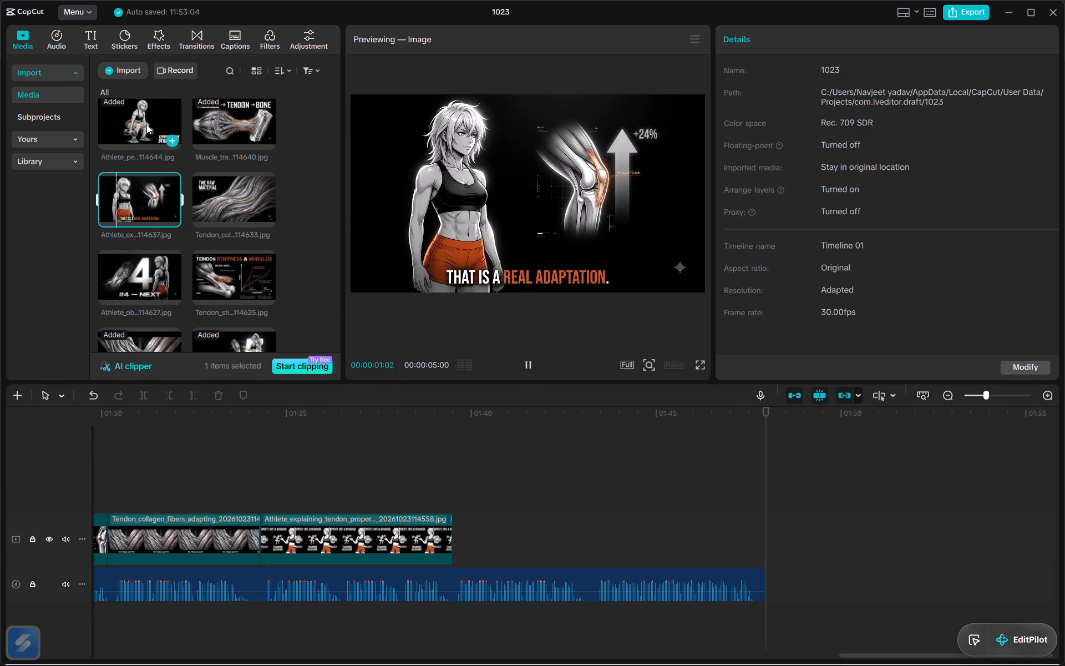
scroll(171, 228, "up", 1)
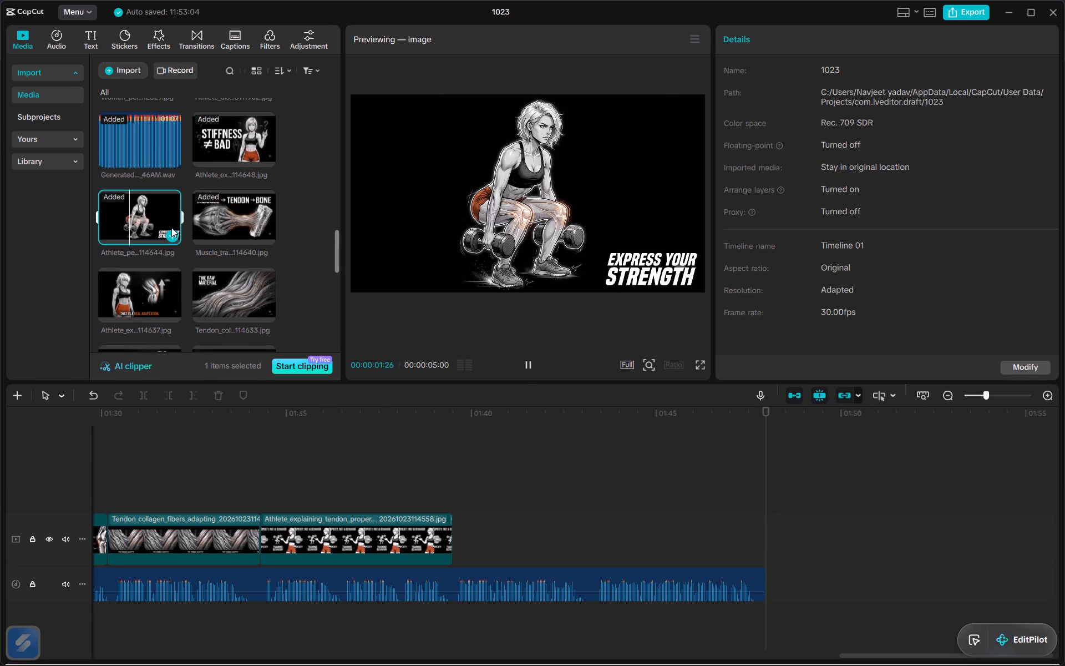
Play the narration around the end of "A Property, Not a Behavior" and add the "The Raw Material" image directly after that clip.
left_click(439, 460)
key("space")
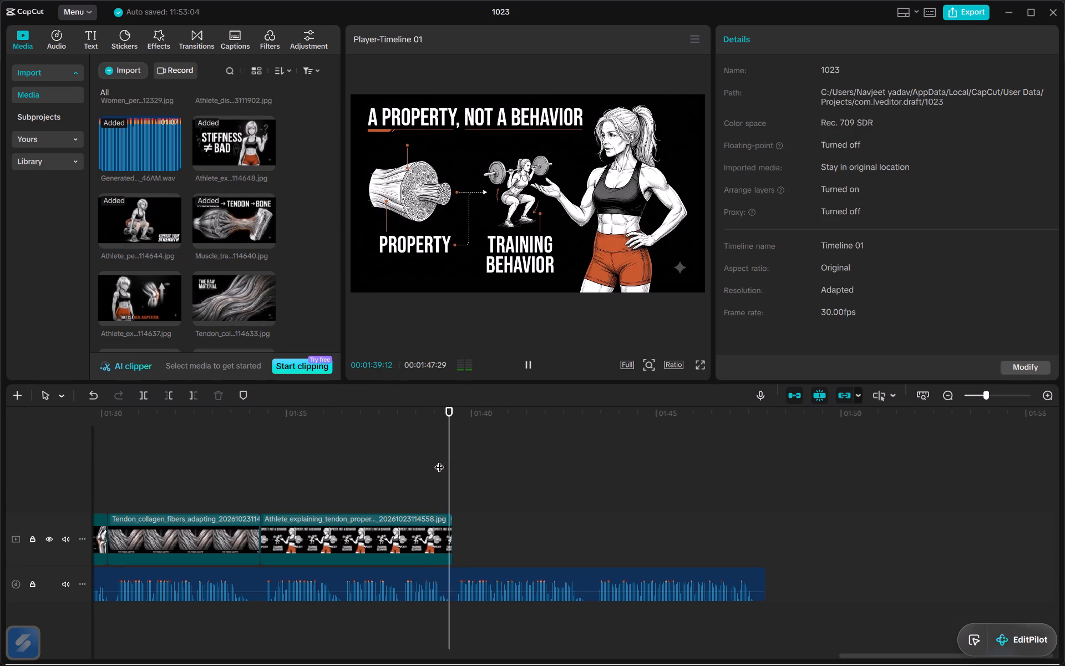
key("space")
key("space")
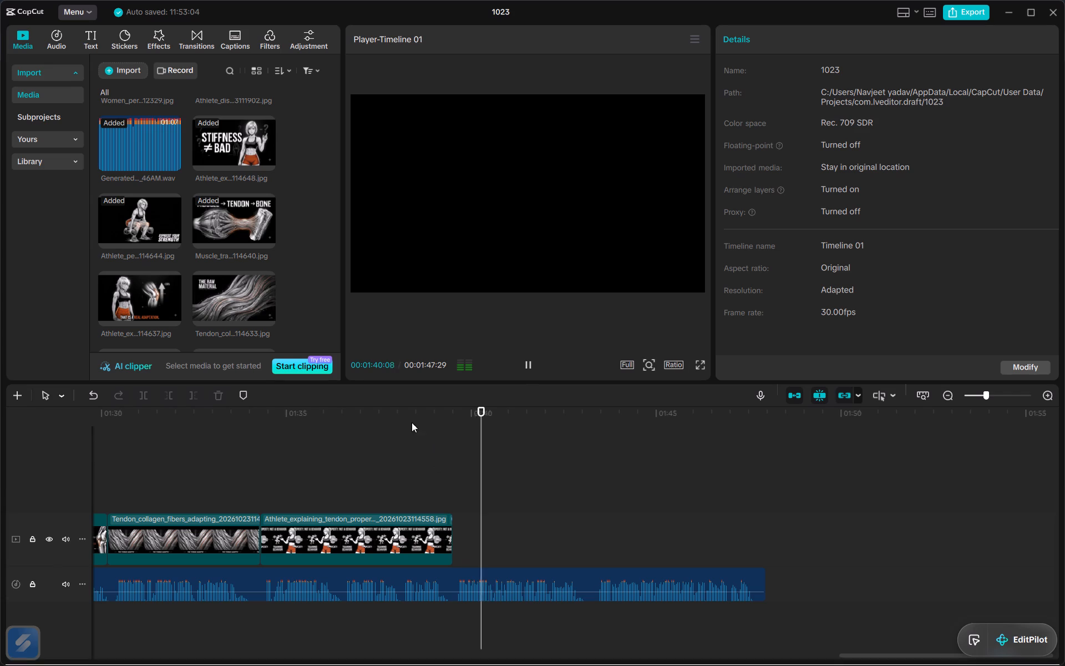
left_click(237, 291)
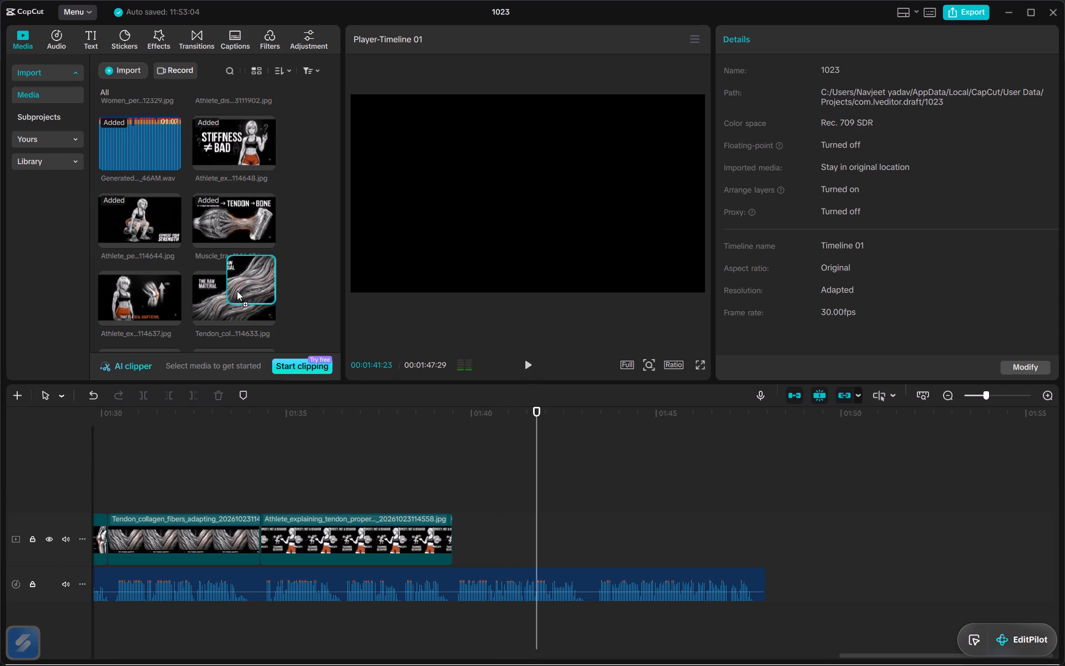
left_click_drag(237, 291, 455, 517)
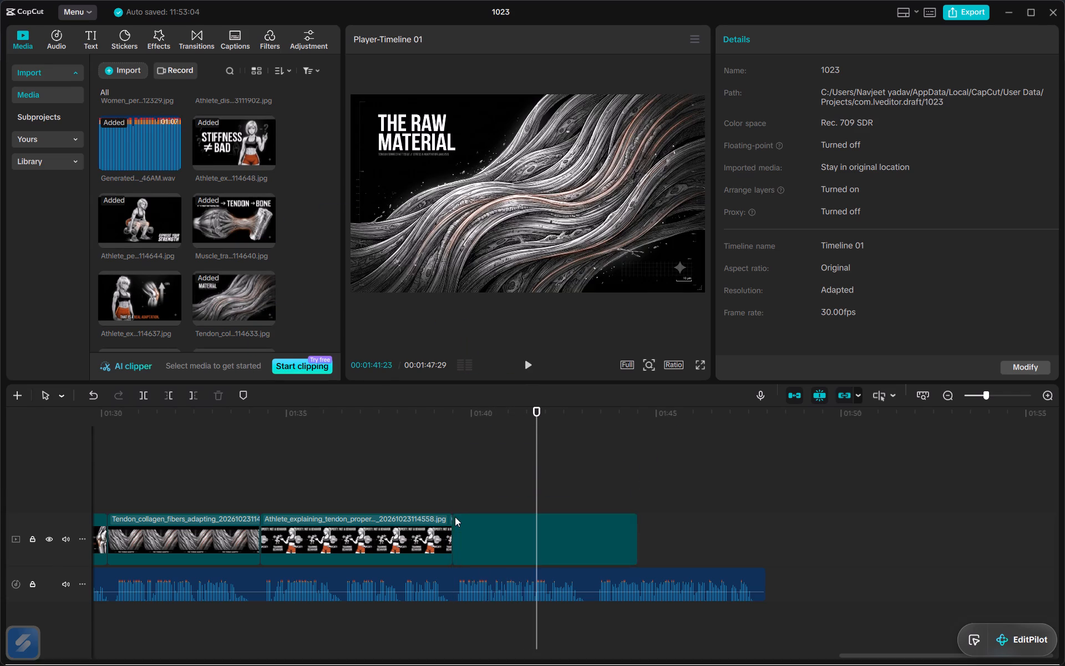
Insert the "Express Your Strength" image on the main track between "A Property, Not a Behavior" and "The Raw Material".
key("space")
scroll(487, 490, "left", 1)
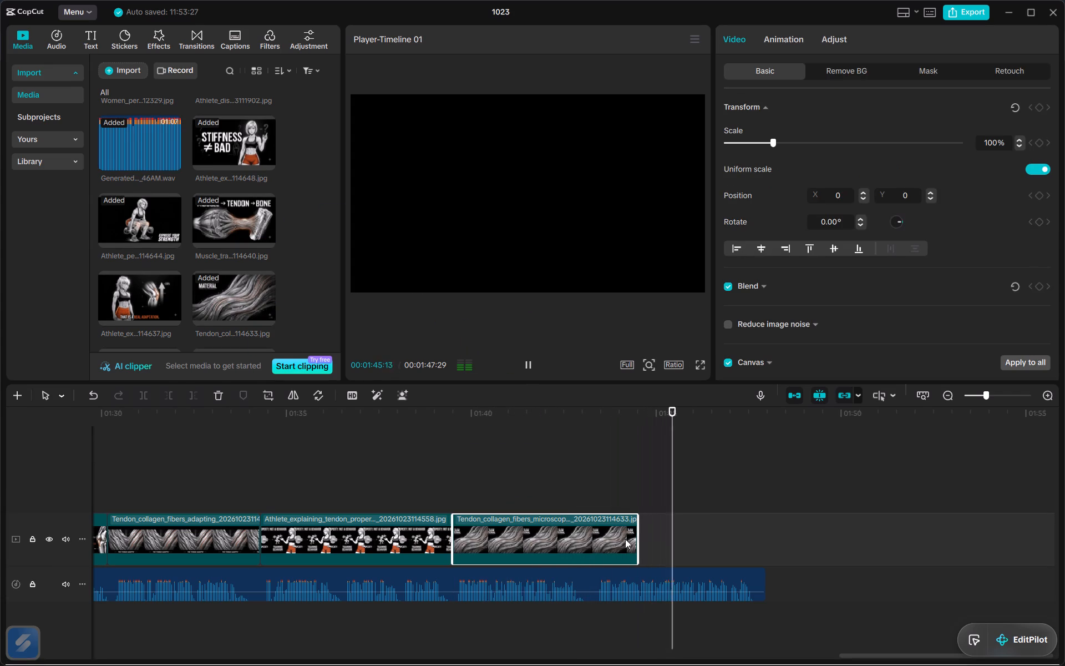
scroll(229, 320, "down", 1)
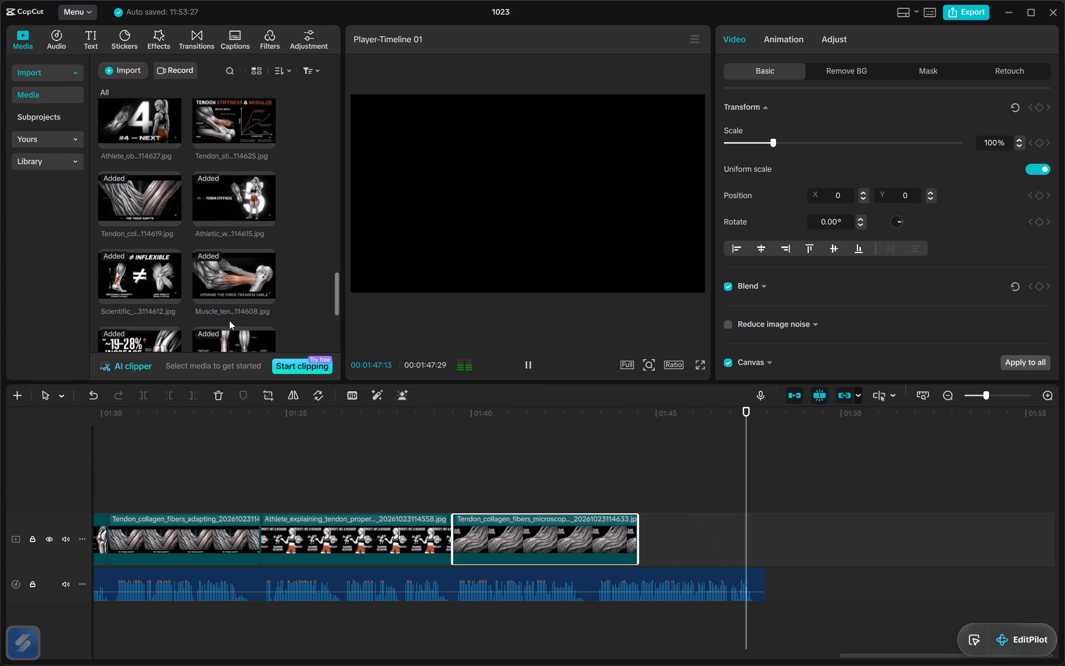
scroll(229, 320, "down", 1)
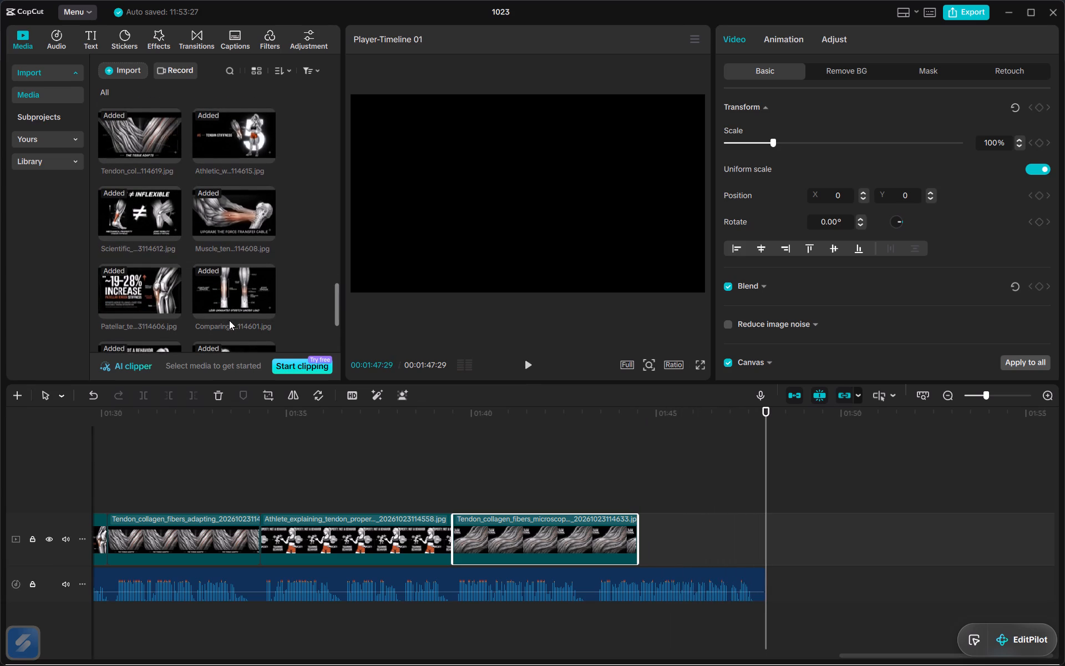
scroll(194, 300, "down", 1)
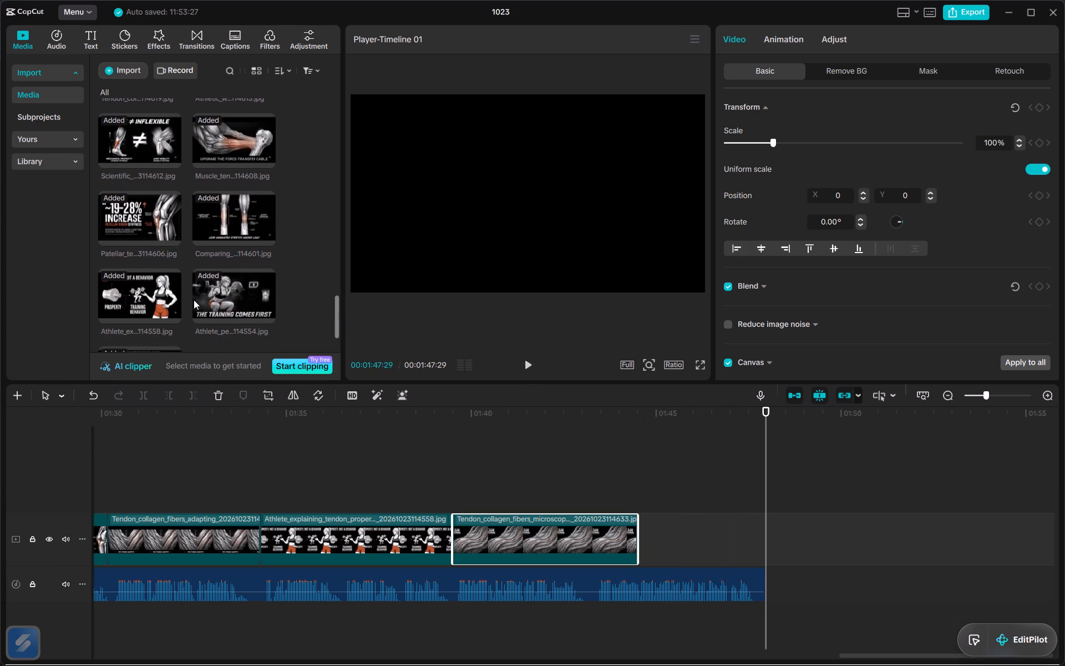
scroll(194, 300, "down", 1)
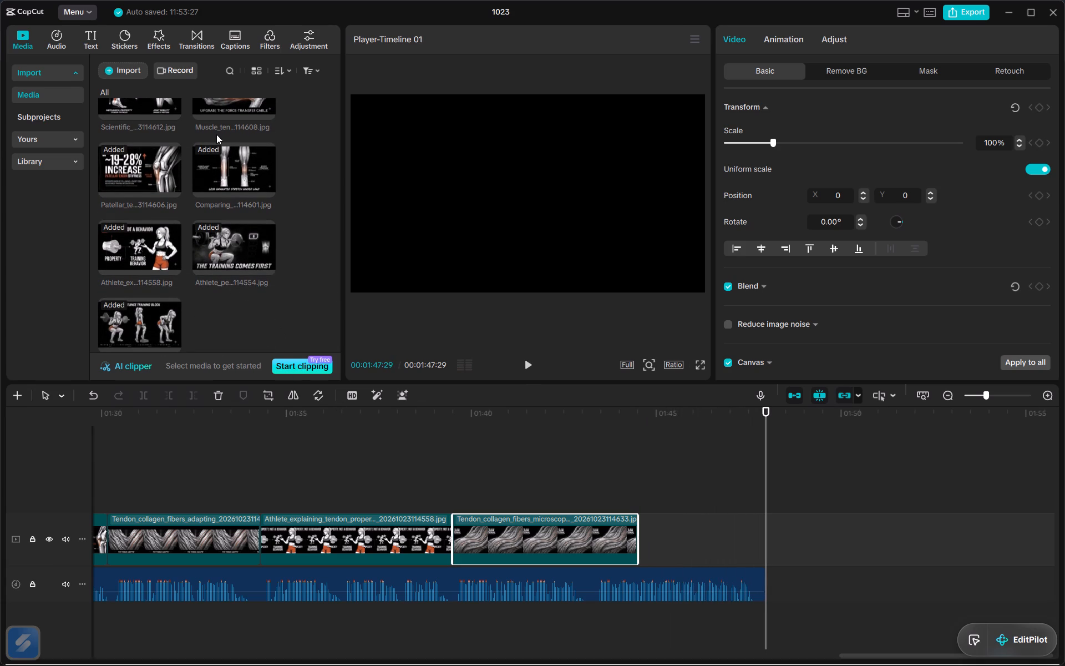
scroll(216, 134, "up", 2)
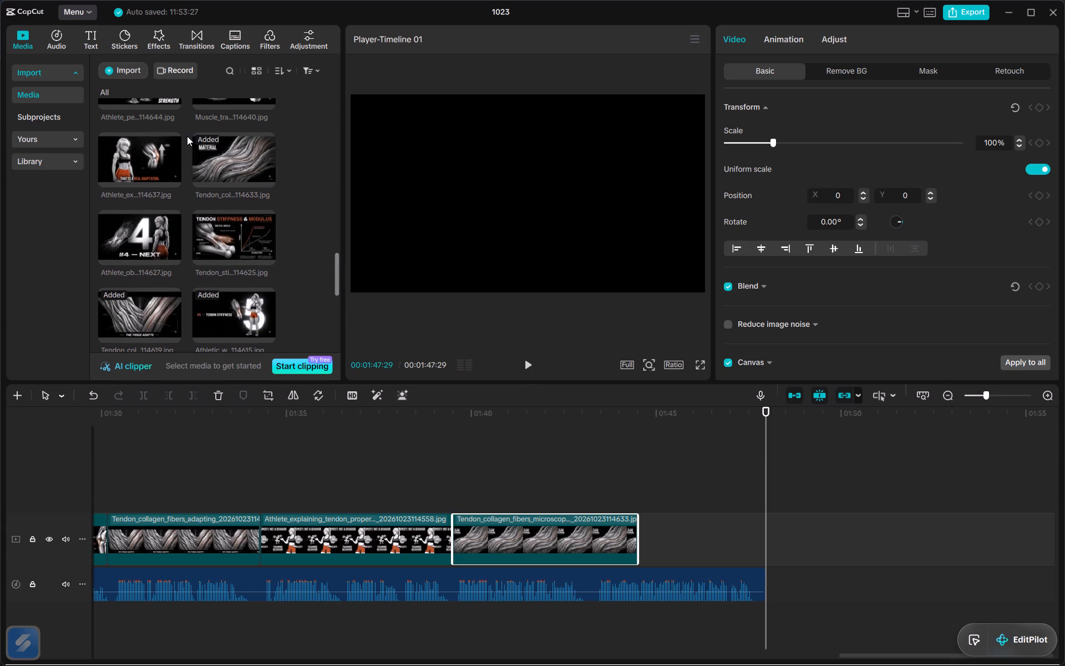
scroll(187, 136, "up", 1)
left_click_drag(153, 162, 415, 345)
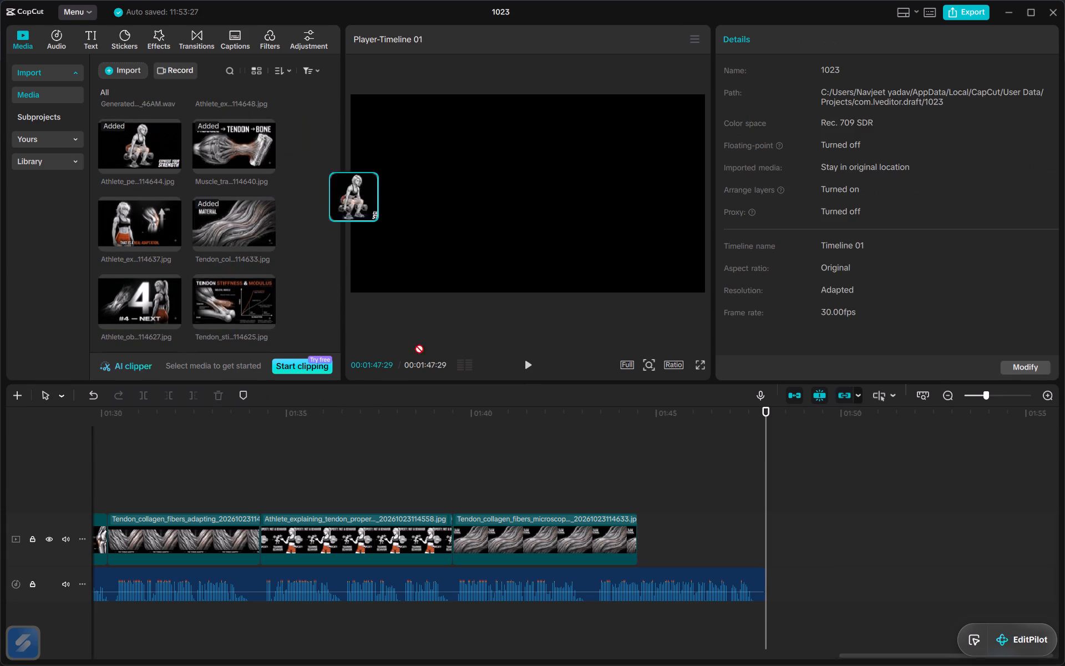
left_click_drag(415, 345, 459, 553)
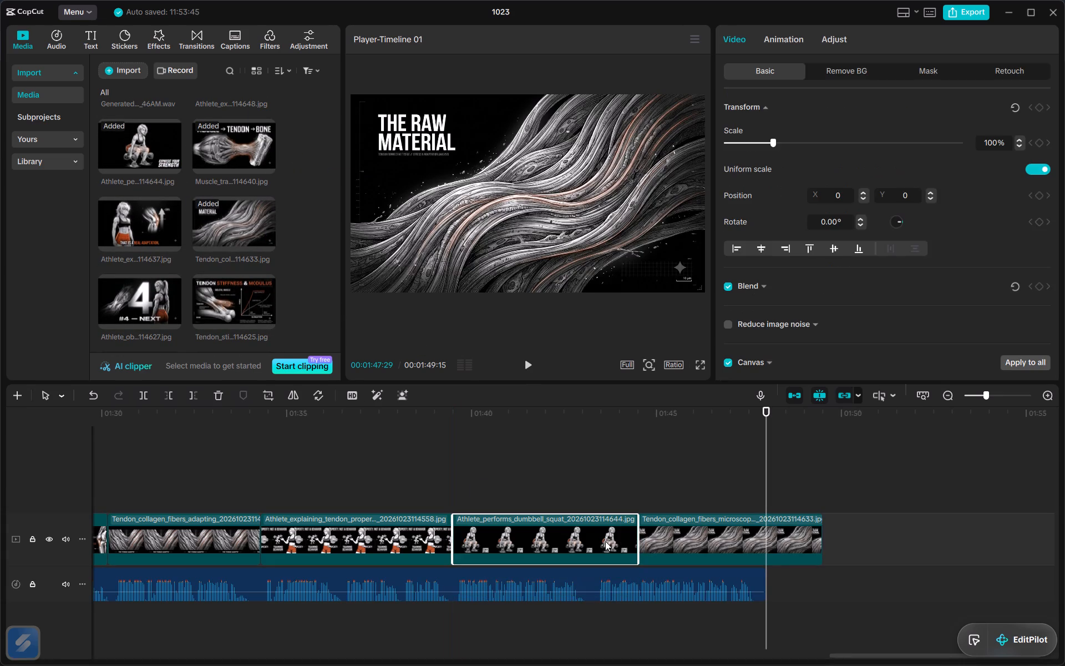
Trim the end of "Express Your Strength" to about 00:01:43:09 and the end of "The Raw Material" to about 00:01:47:19.
left_click_drag(635, 535, 602, 541)
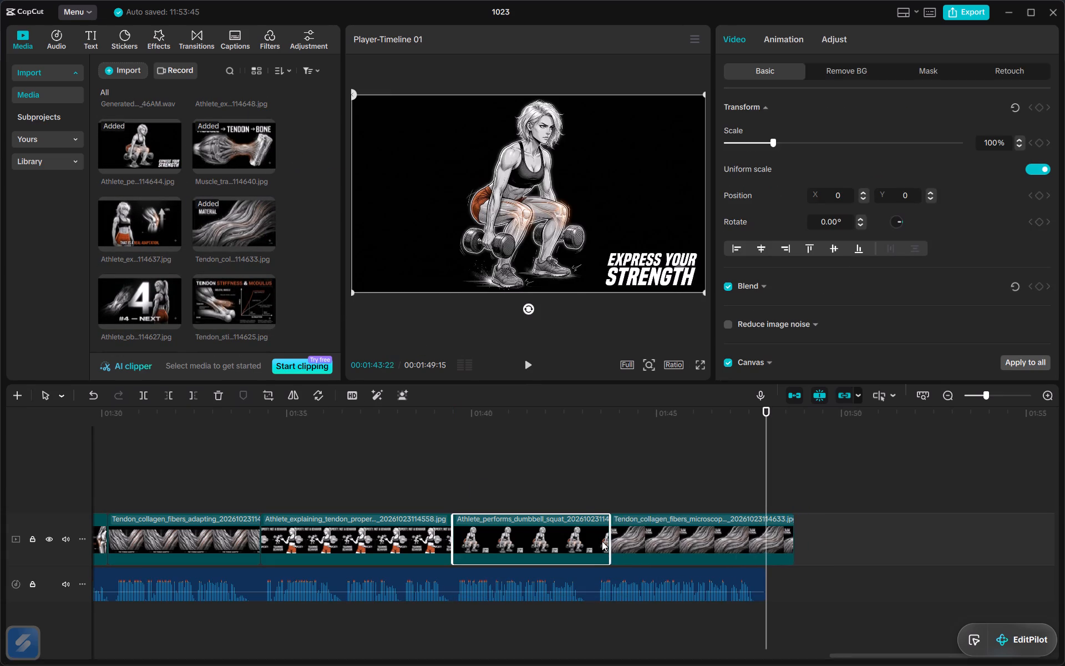
left_click_drag(602, 541, 590, 542)
left_click_drag(778, 539, 753, 544)
Split the narration audio at 00:01:47:19, where "The Raw Material" clip ends, and delete the leftover piece.
left_click(758, 592)
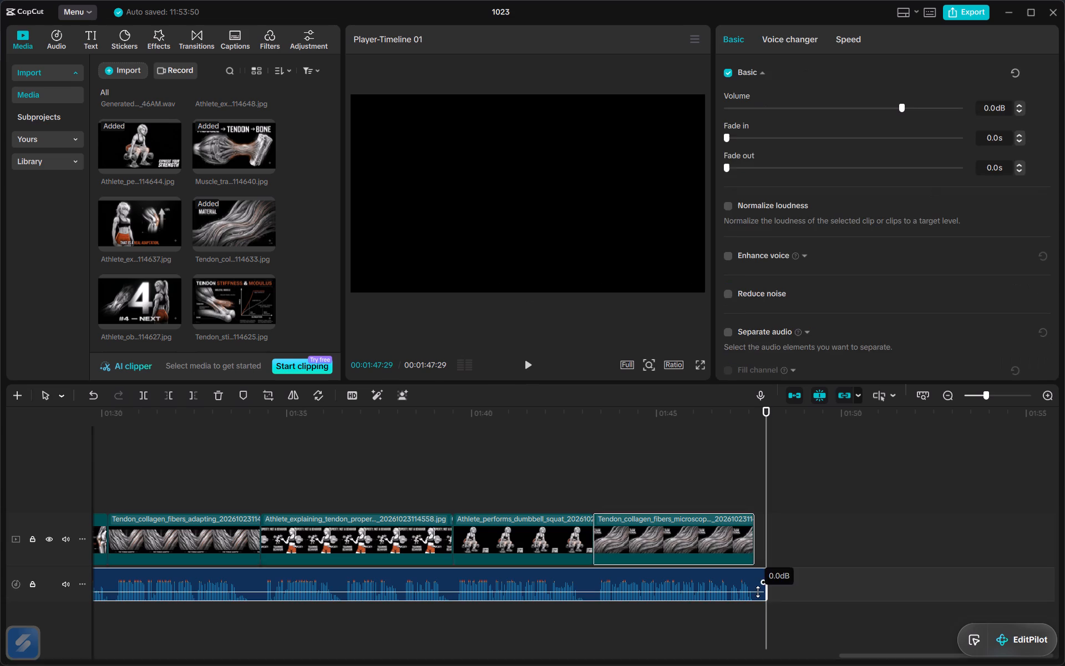
left_click_drag(768, 551, 759, 557)
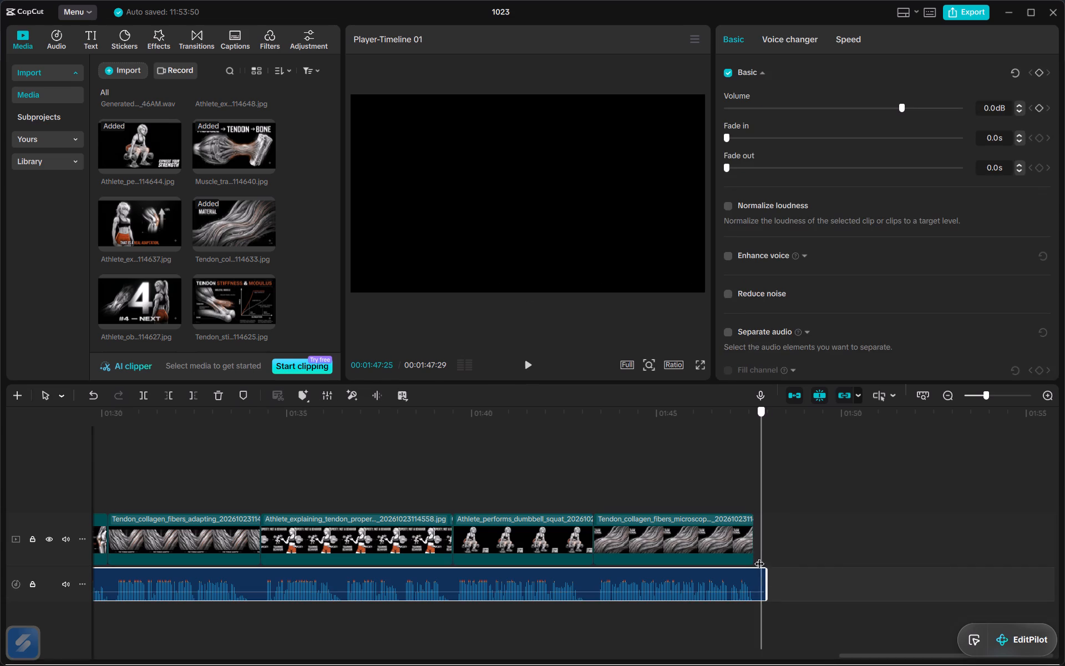
left_click_drag(759, 557, 754, 561)
key("ctrl+b")
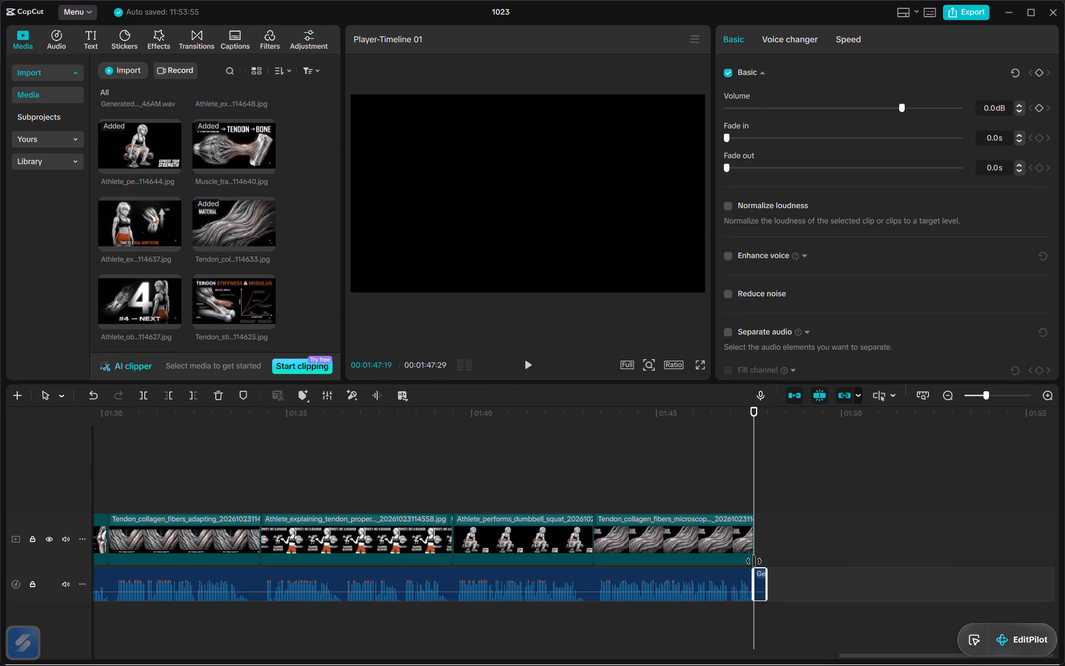
key("Delete")
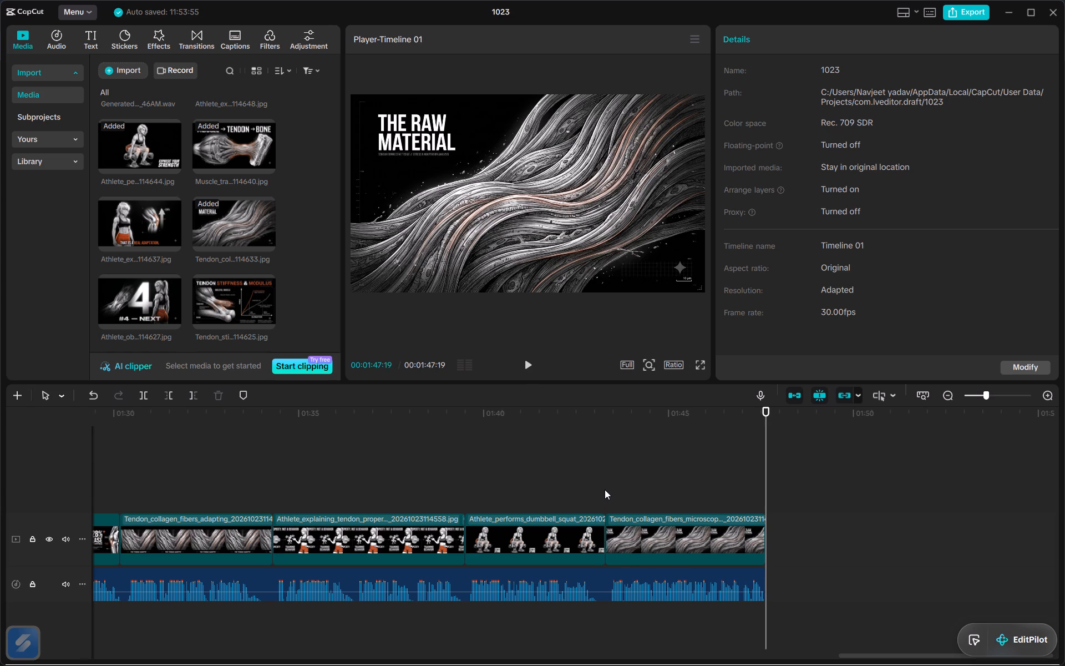
Place another "Express Your Strength" image on a track above the main track, aligned with the start of its main-track clip.
left_click(603, 480)
left_click(563, 534)
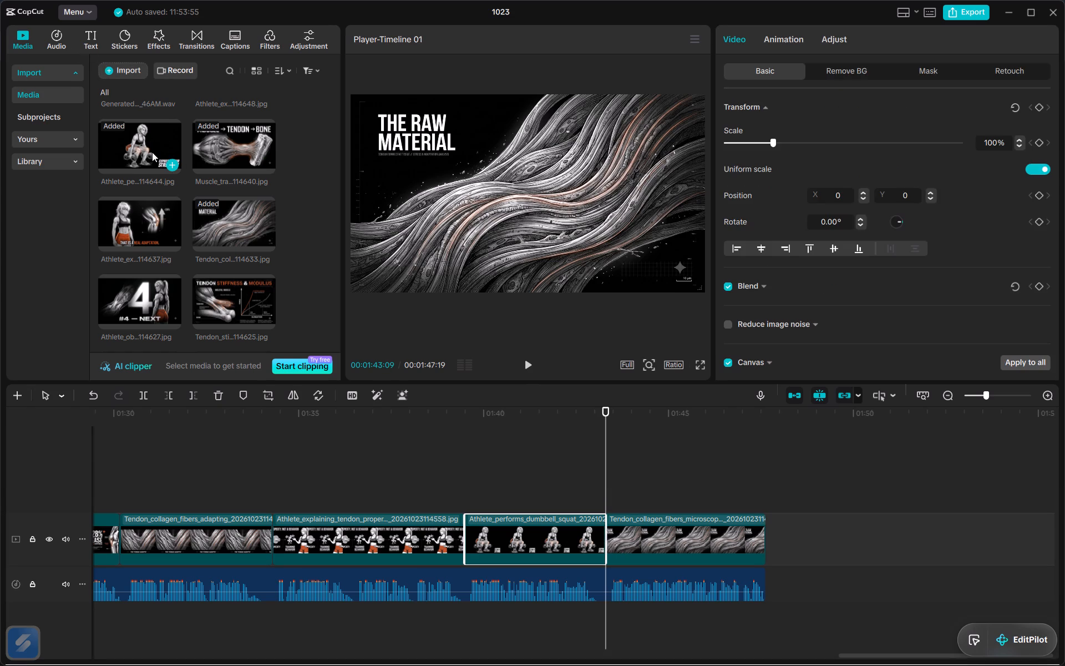
left_click_drag(153, 152, 468, 517)
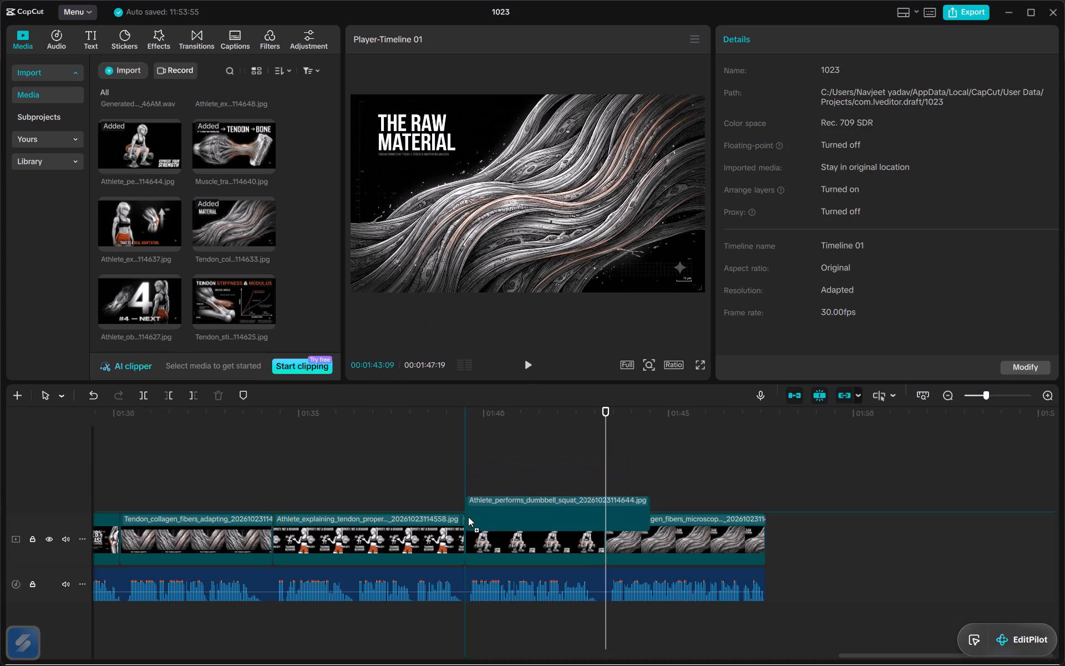
left_click(656, 499)
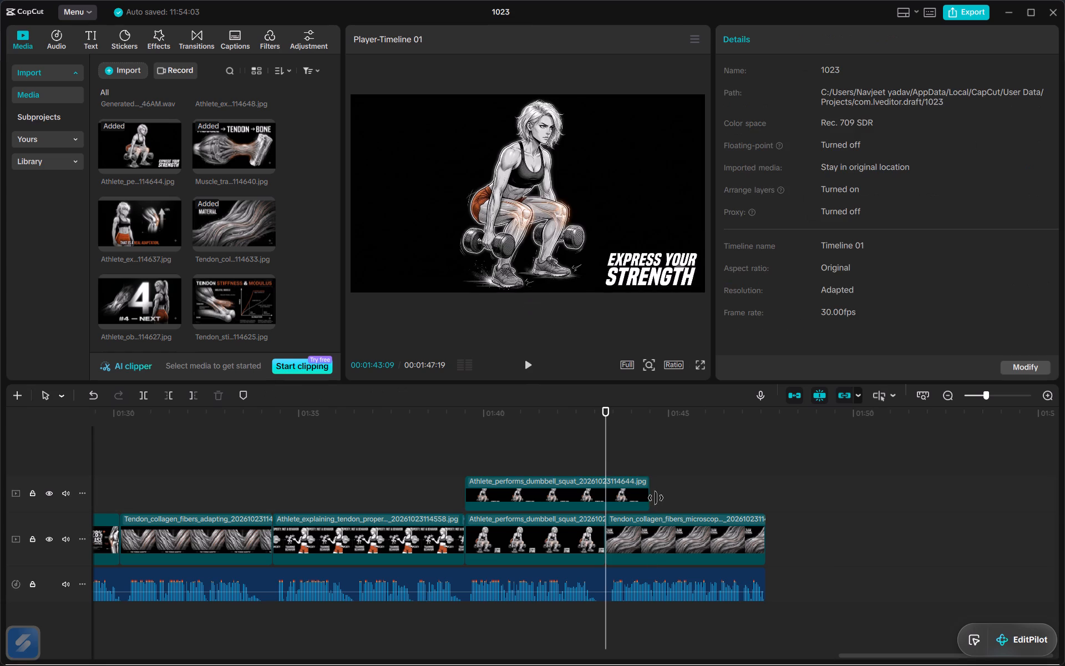
Trim the end of the upper-track "Express Your Strength" image to match the end of its main-track clip at about 00:01:43:09.
left_click(634, 497)
left_click_drag(648, 493, 642, 493)
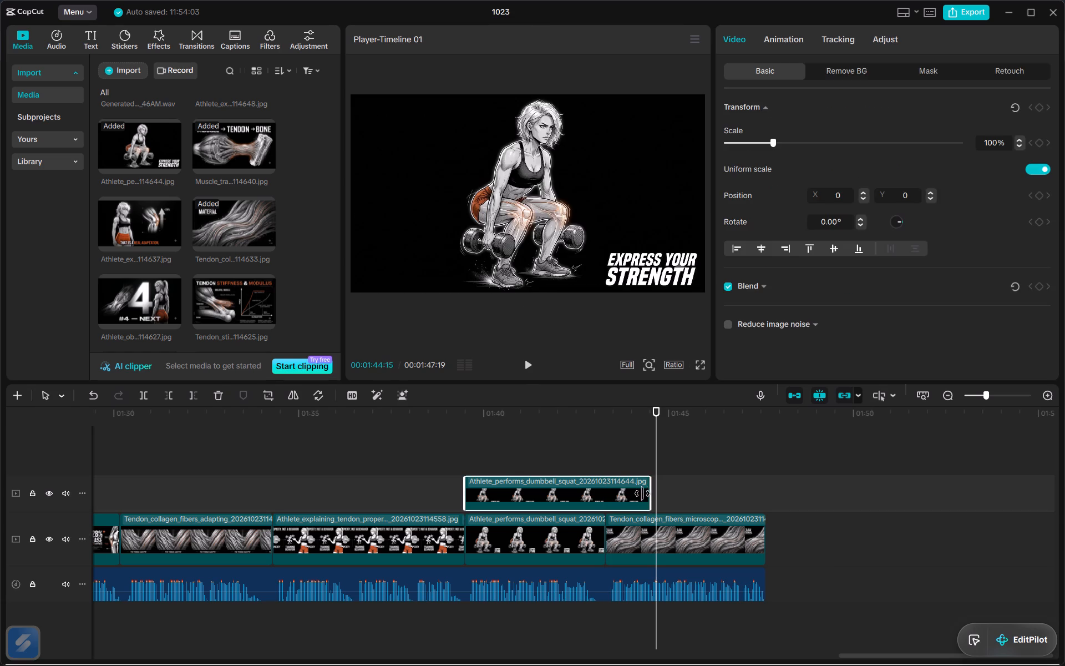
left_click_drag(642, 493, 604, 501)
Reposition the upper-track image diagonally down and right in the preview so its black area covers the "EXPRESS YOUR STRENGTH" caption beneath.
left_click(582, 421)
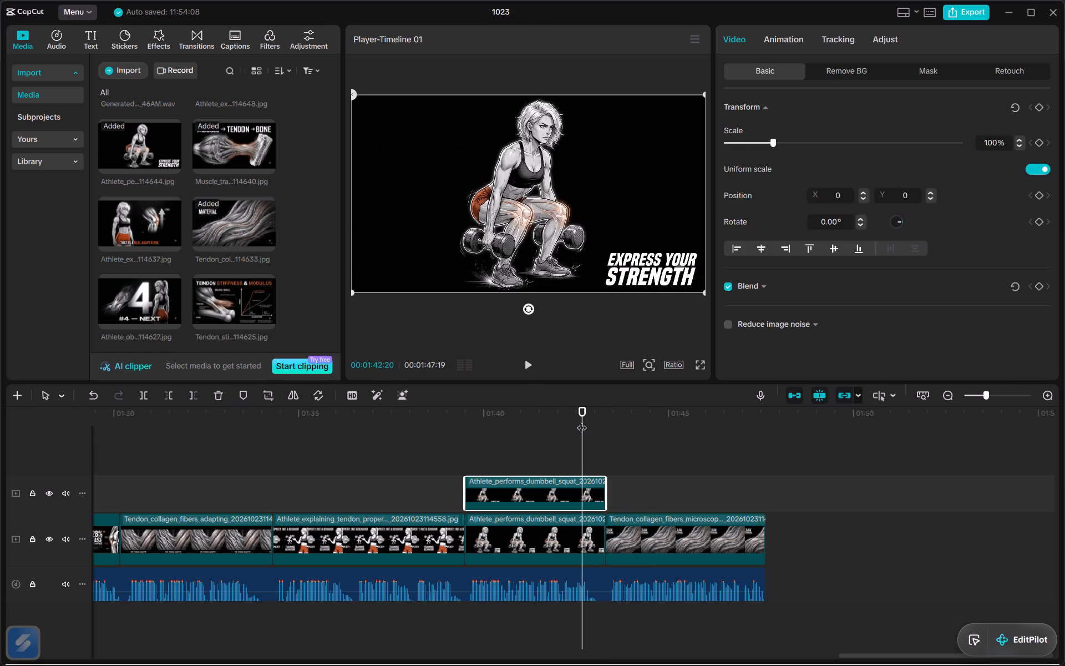
double_click(582, 421)
left_click_drag(508, 149, 767, 260)
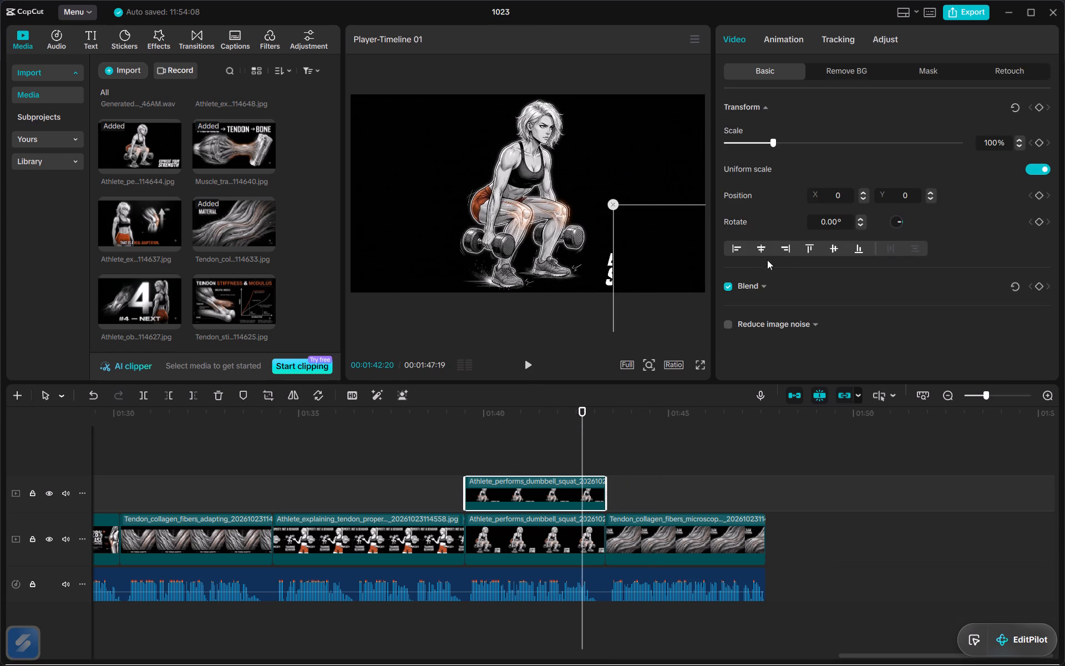
left_click_drag(767, 260, 756, 280)
left_click(561, 320)
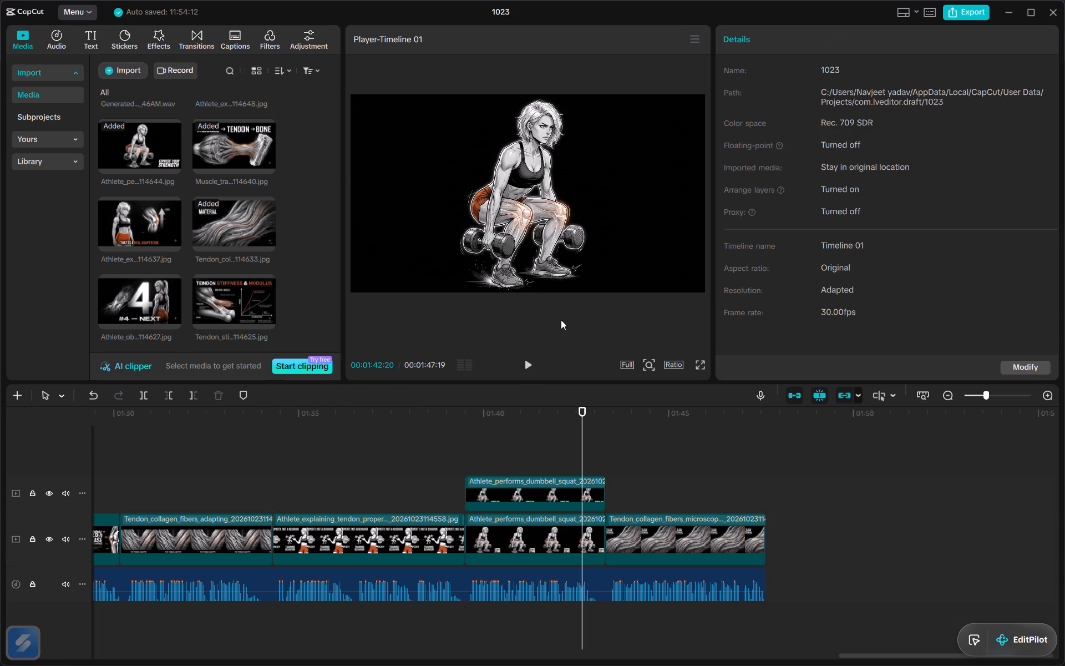
Play back the timeline from the start of the layered squat clip to check the covered caption and the following image.
left_click(464, 423)
key("space")
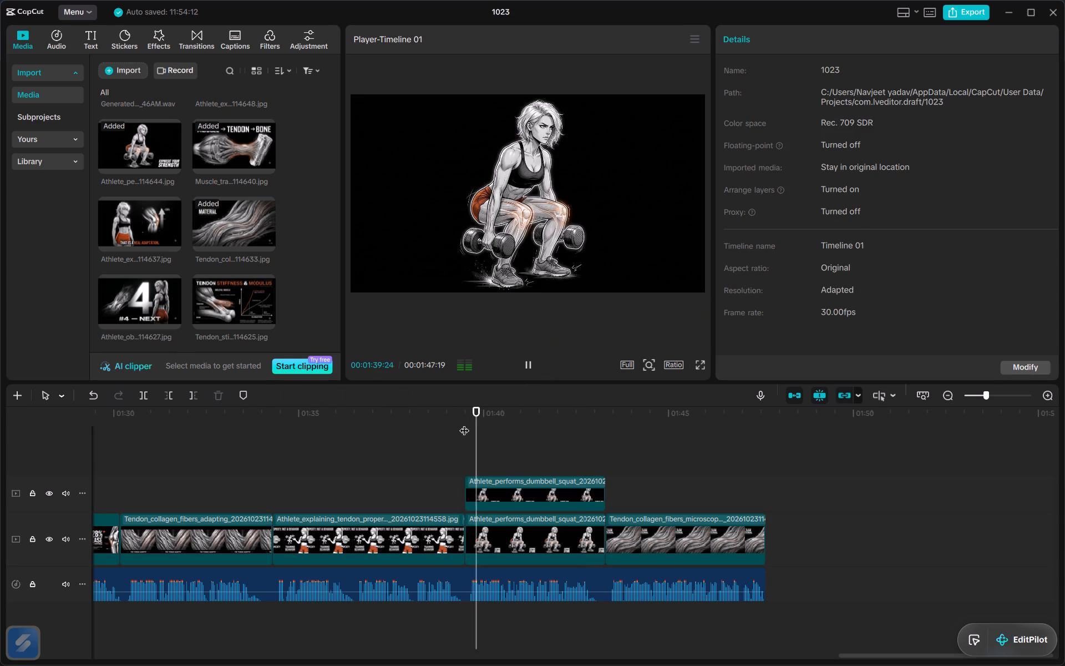
scroll(488, 472, "left", 1)
scroll(488, 472, "down", 7, "ctrl")
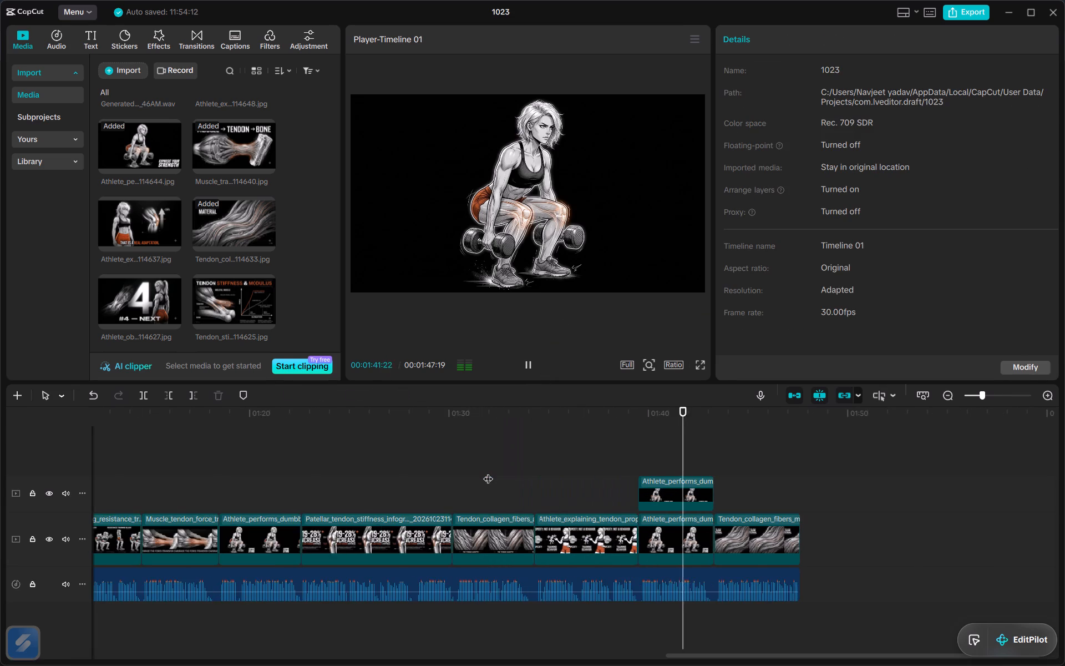
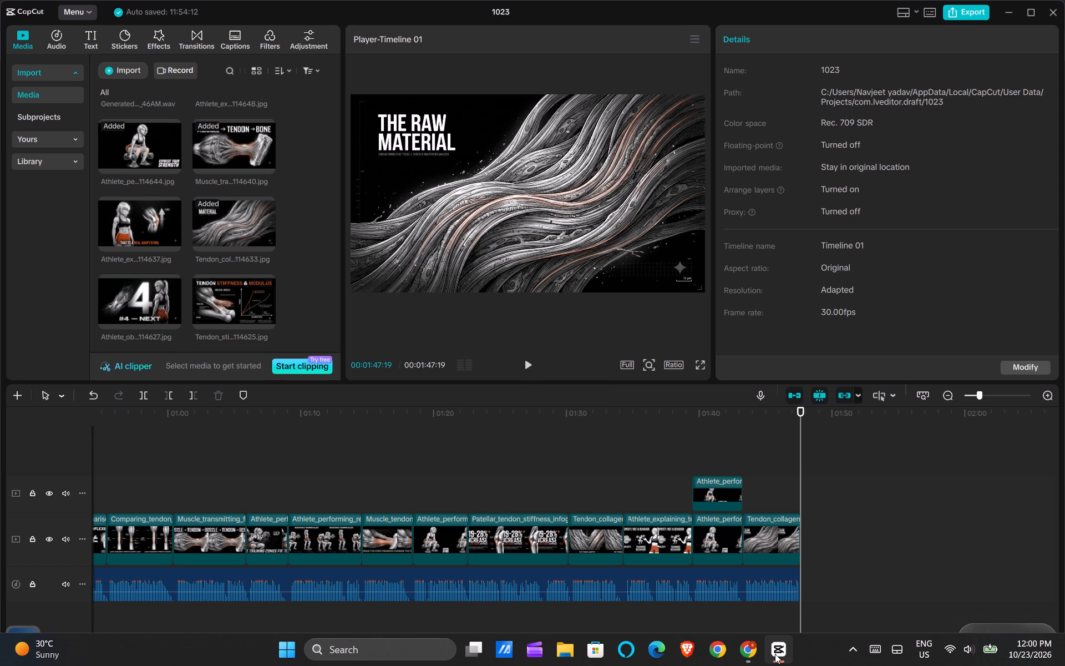
left_click(133, 70)
left_click(165, 99)
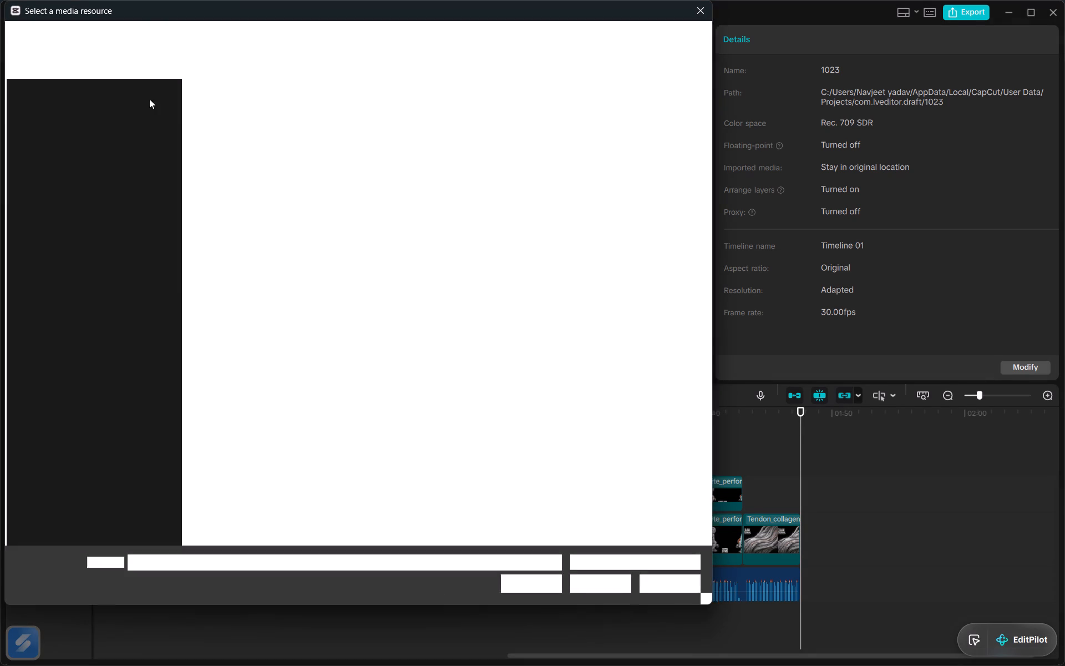
left_click_drag(212, 109, 719, 496)
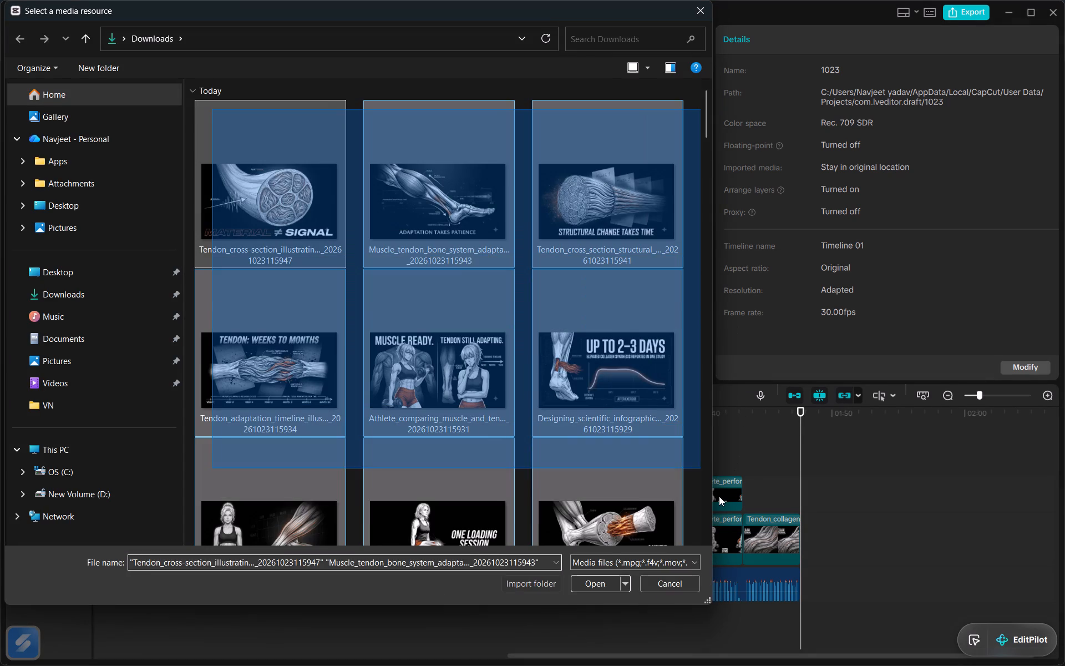
left_click_drag(719, 496, 662, 573)
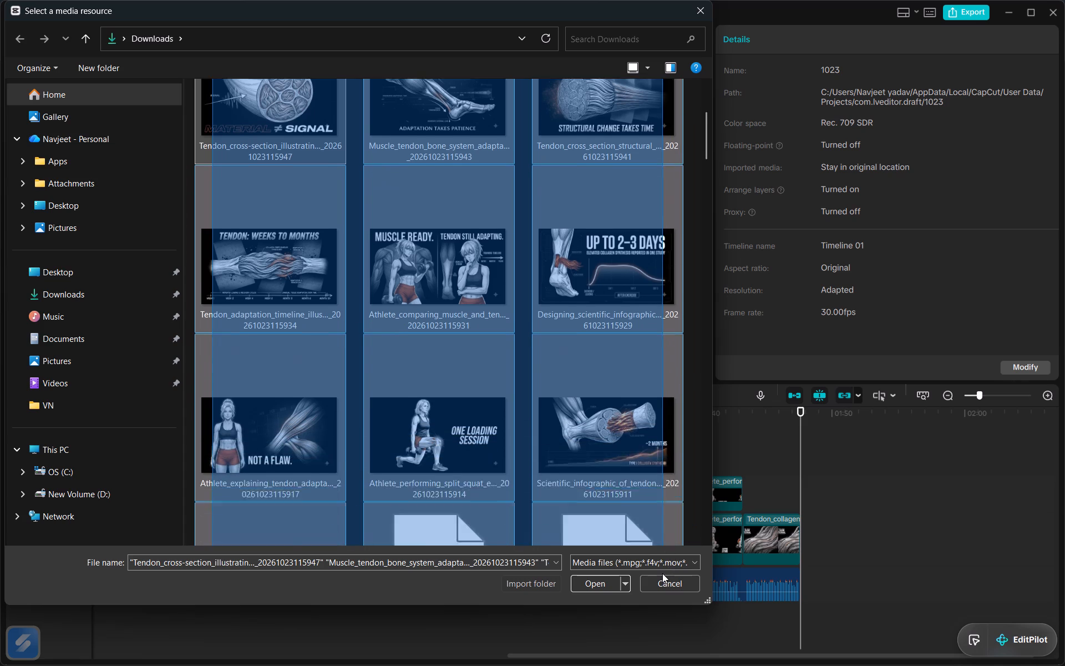
left_click_drag(662, 573, 667, 560)
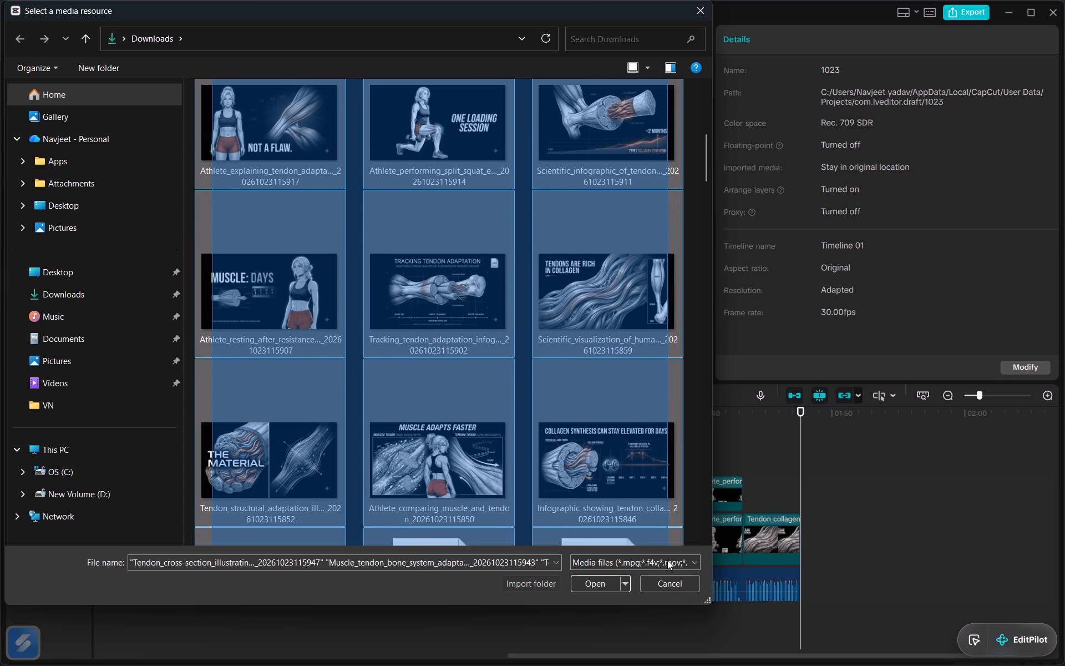
left_click_drag(667, 560, 654, 405)
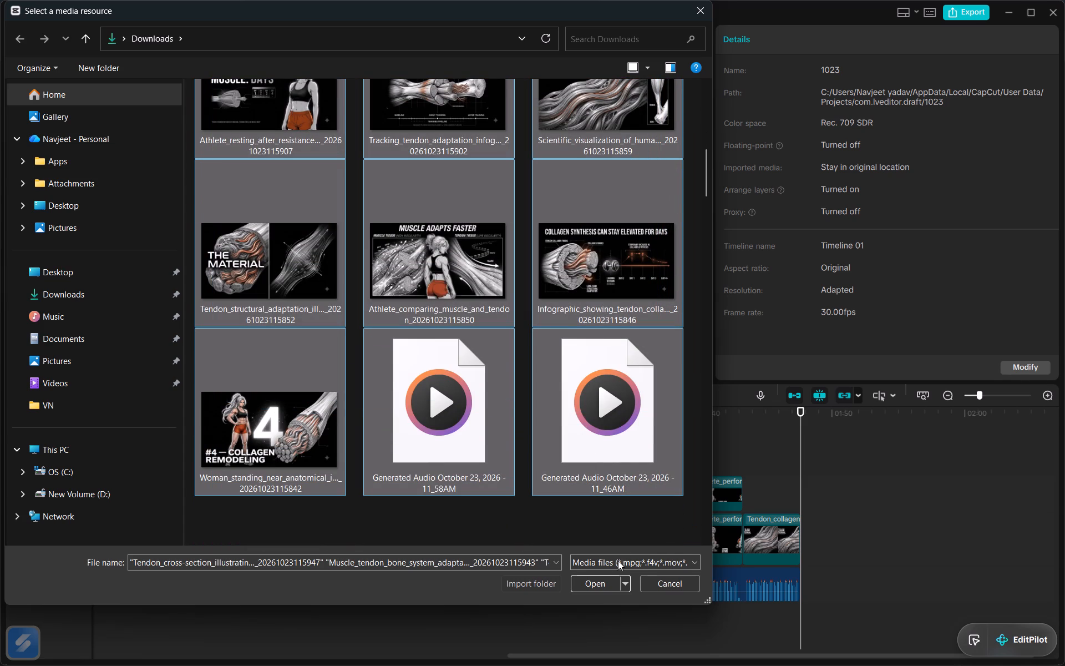
double_click(607, 584)
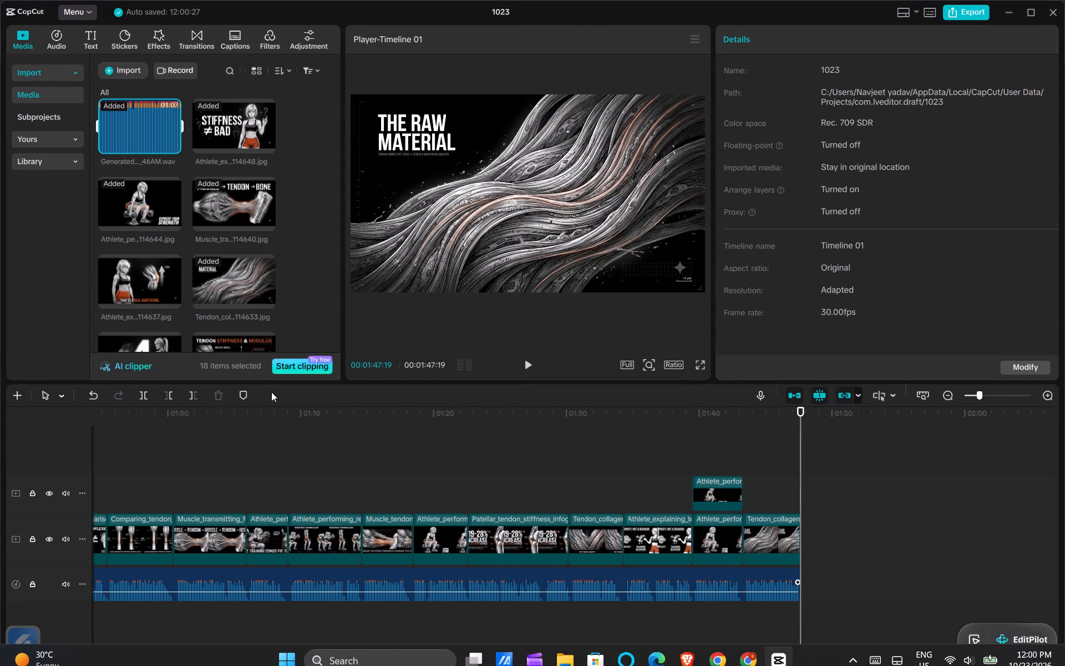
double_click(305, 221)
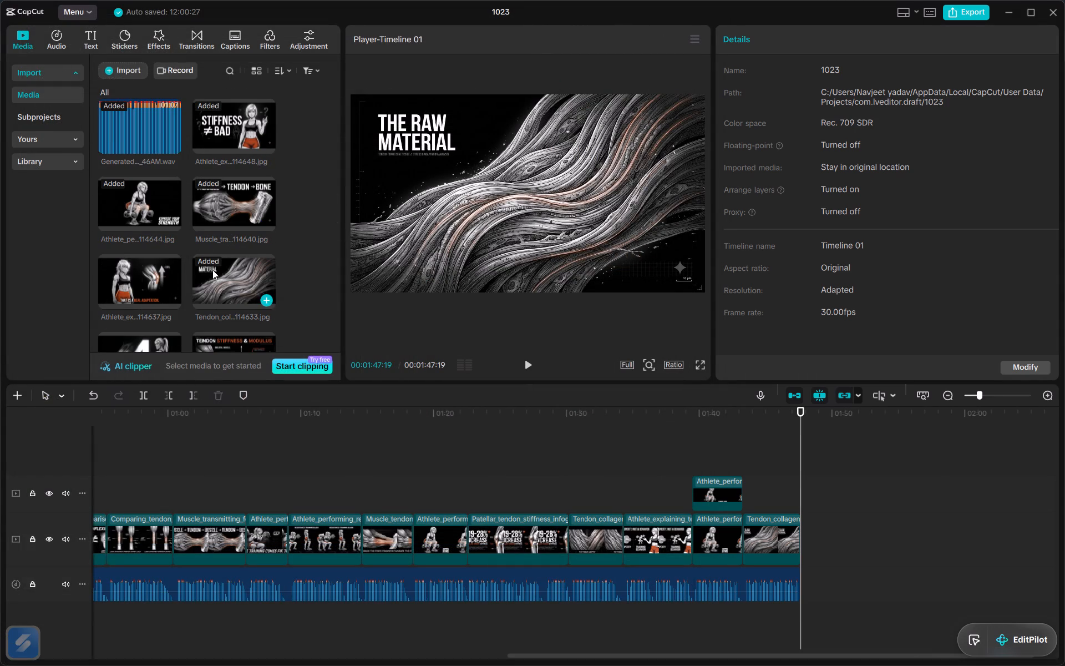
Place the 11_58AM generated narration on the audio track directly after the existing narration.
scroll(212, 270, "down", 20)
scroll(212, 270, "down", 20)
left_click_drag(236, 309, 939, 562)
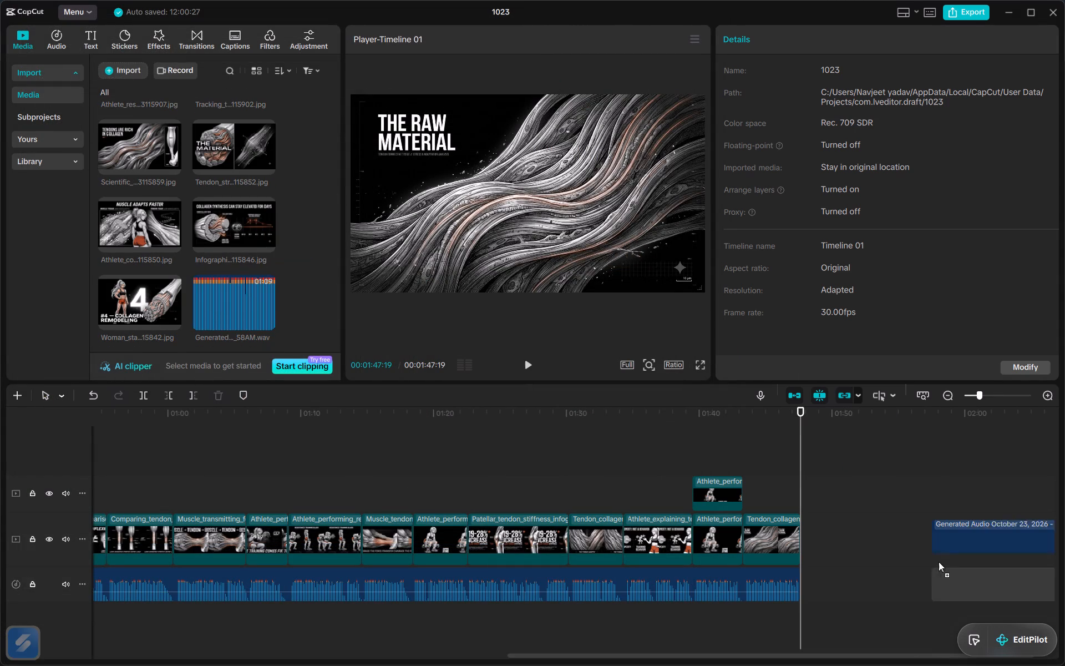
left_click_drag(939, 562, 799, 573)
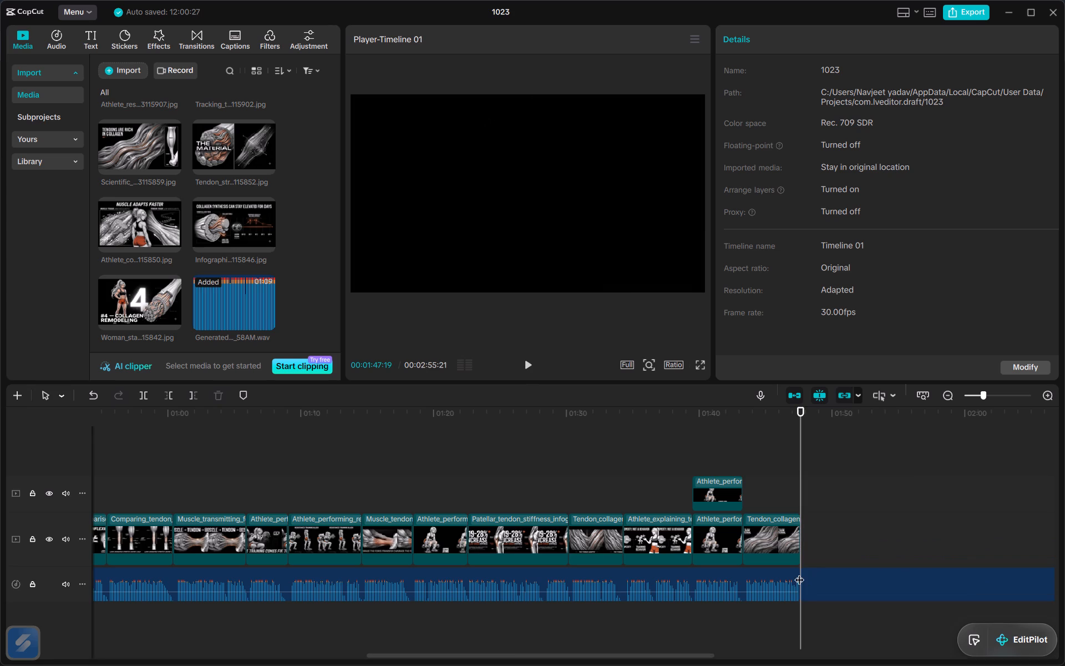
Split the new narration clip at 00:01:47:27 and delete its short silent lead-in.
scroll(799, 573, "up", 16, "ctrl")
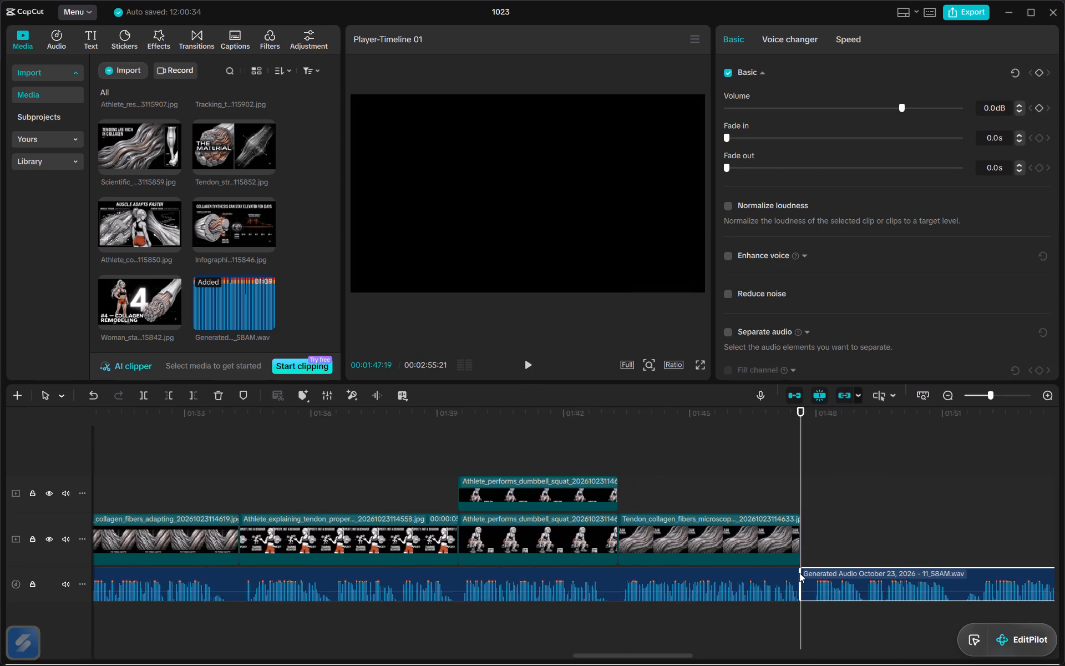
scroll(799, 573, "up", 8, "ctrl")
scroll(799, 573, "left", 1)
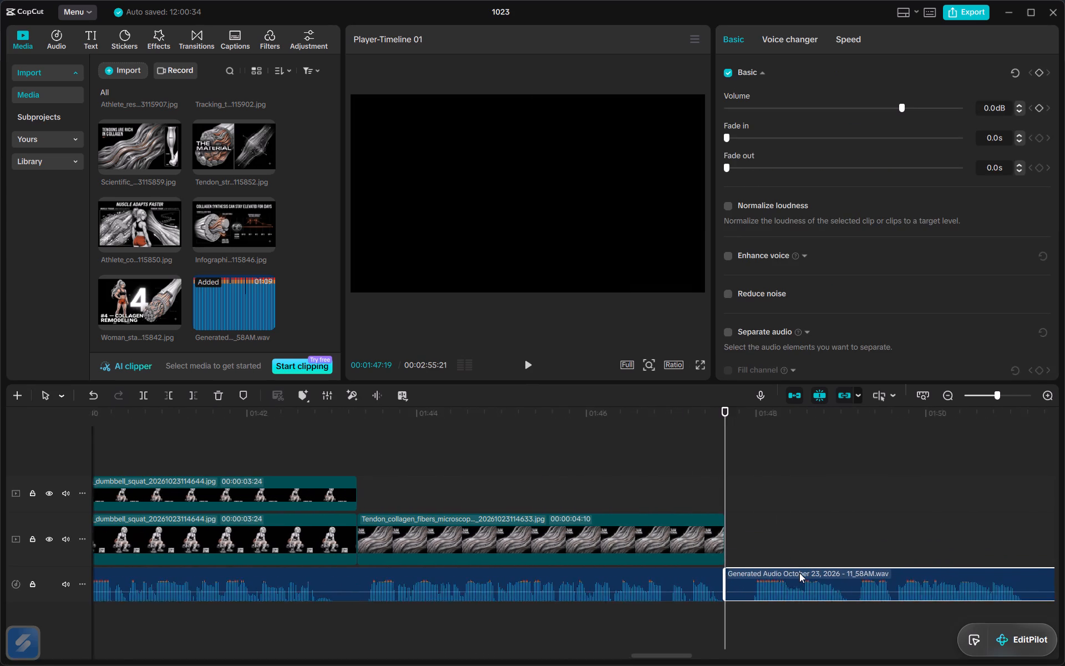
scroll(799, 573, "left", 1)
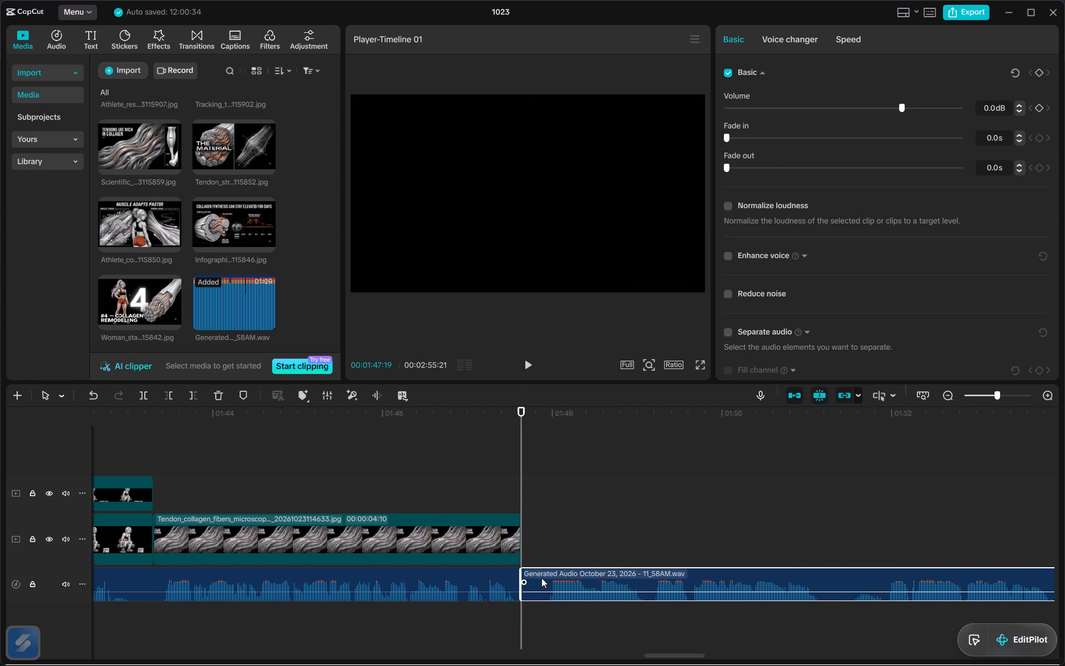
left_click(546, 557)
left_click(546, 557)
left_click_drag(546, 557, 545, 581)
left_click(545, 581)
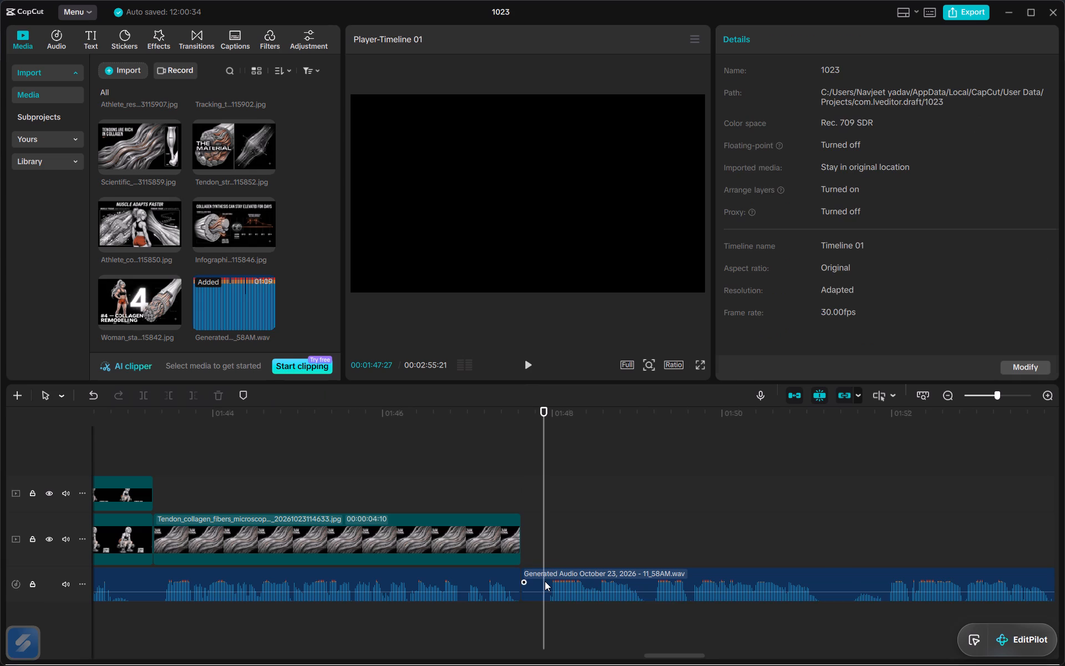
key("ctrl+b")
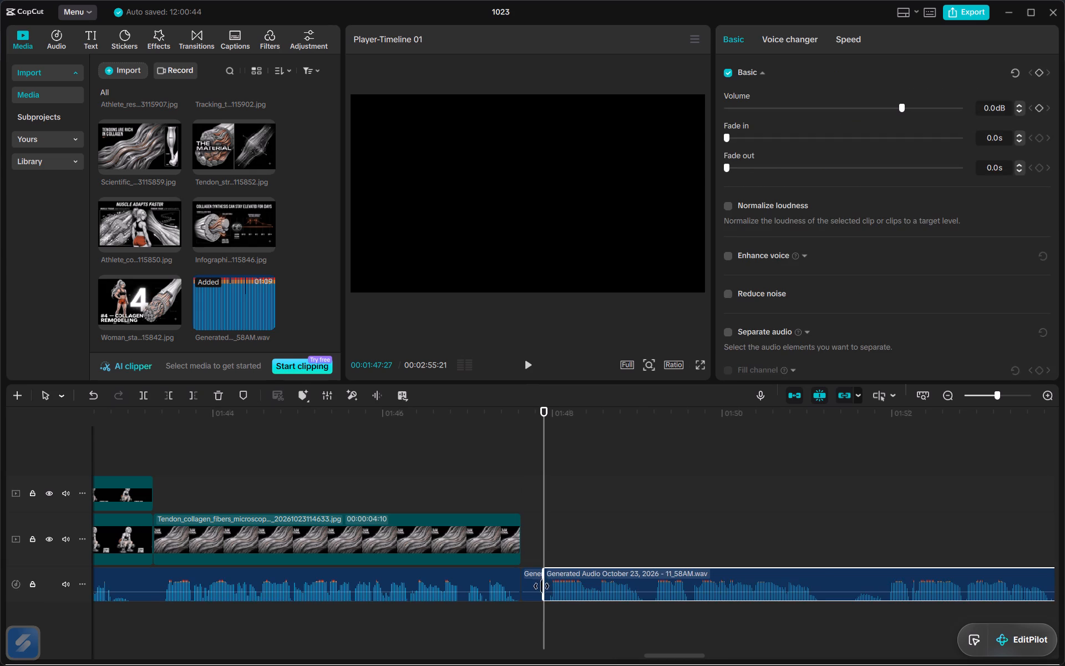
left_click(539, 587)
key("Delete")
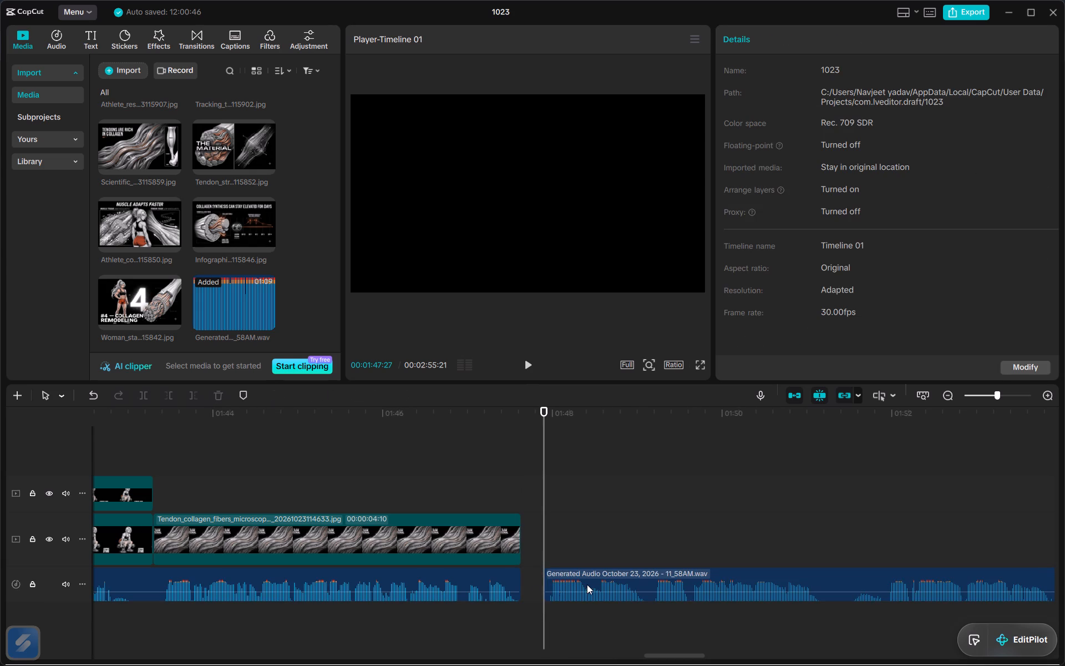
Move the trimmed narration clip earlier so it sits against the end of the previous narration.
left_click_drag(591, 586, 560, 588)
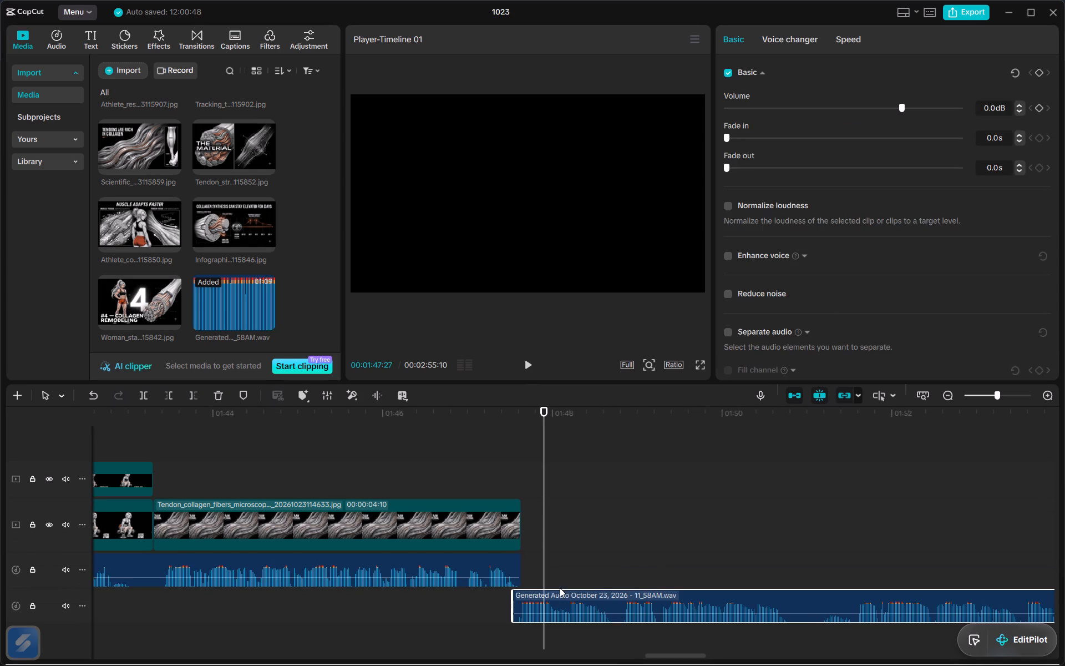
left_click_drag(562, 596, 570, 562)
Place the "#4 — Collagen Remodeling" image on the main video track directly after the "The Raw Material" clip.
scroll(570, 562, "down", 4, "ctrl")
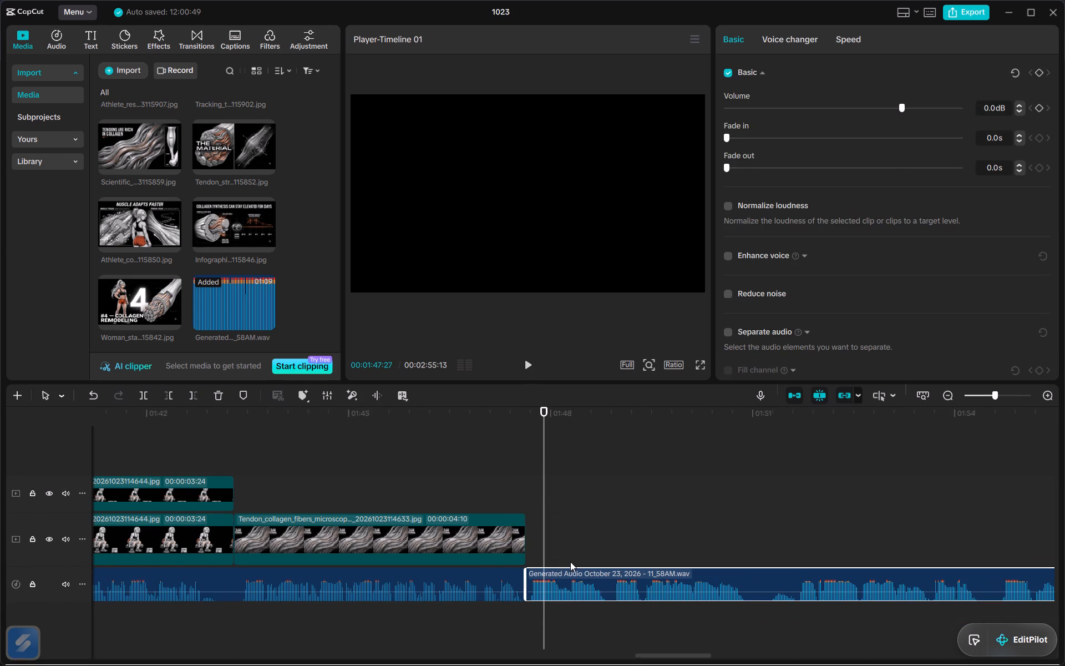
left_click(521, 419)
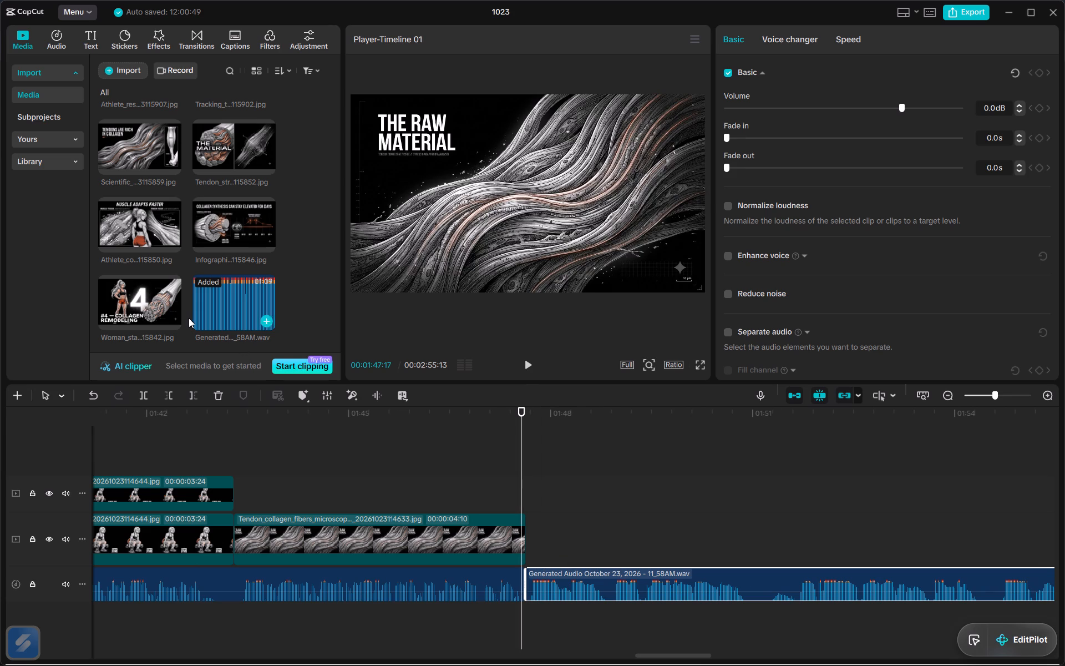
left_click_drag(137, 307, 535, 534)
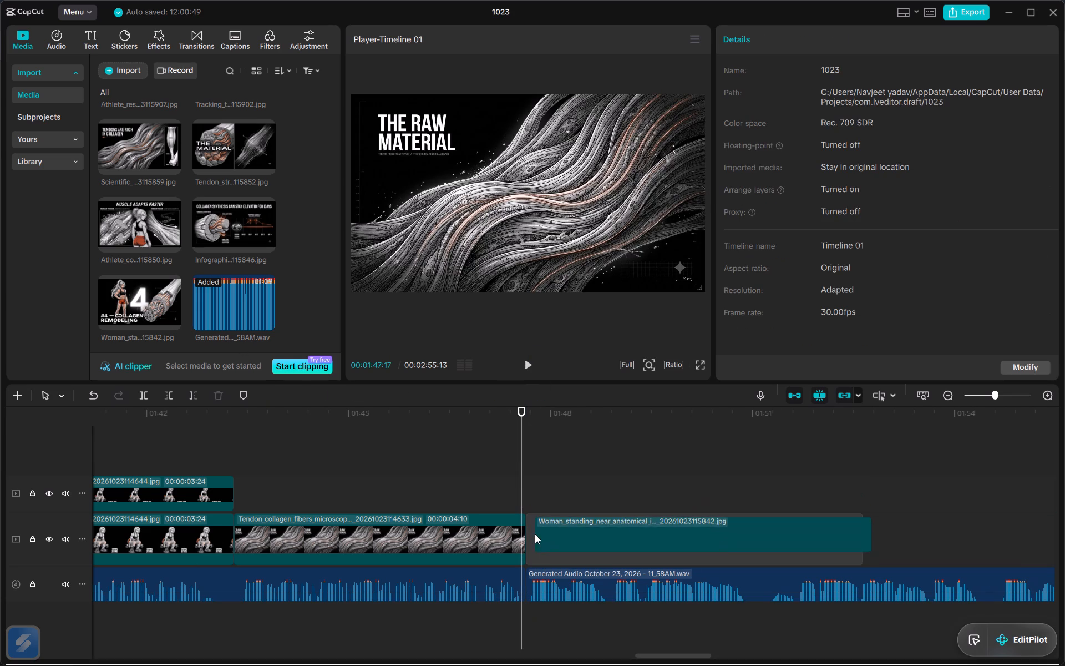
Play the narration over the "#4 — Collagen Remodeling" clip and shorten the clip to 00:00:04:00.
key("space")
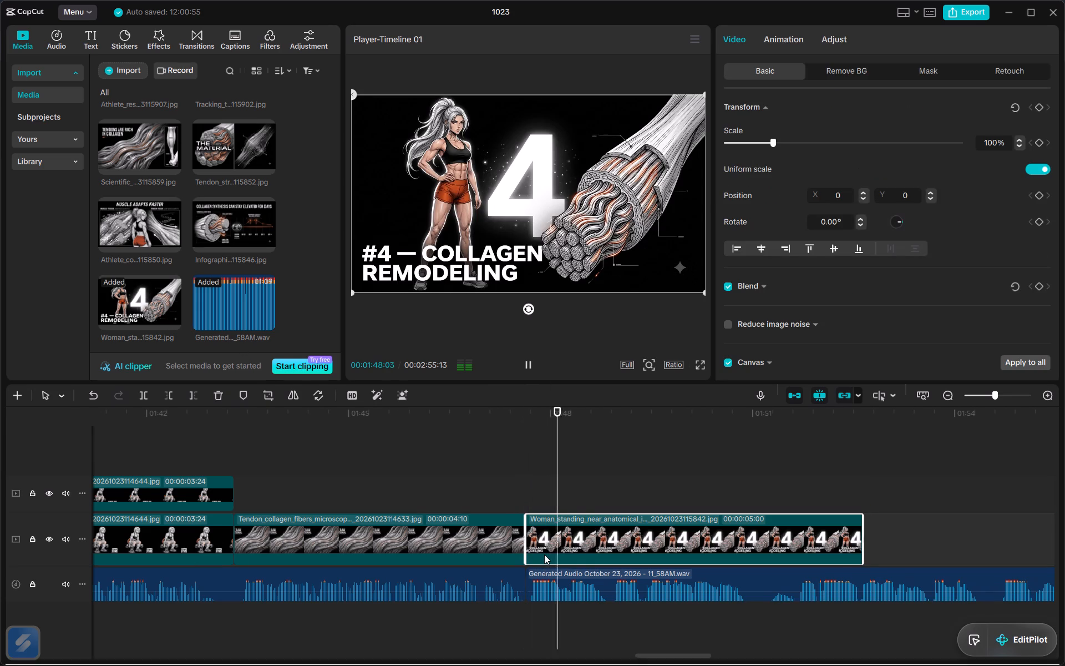
scroll(544, 554, "left", 1)
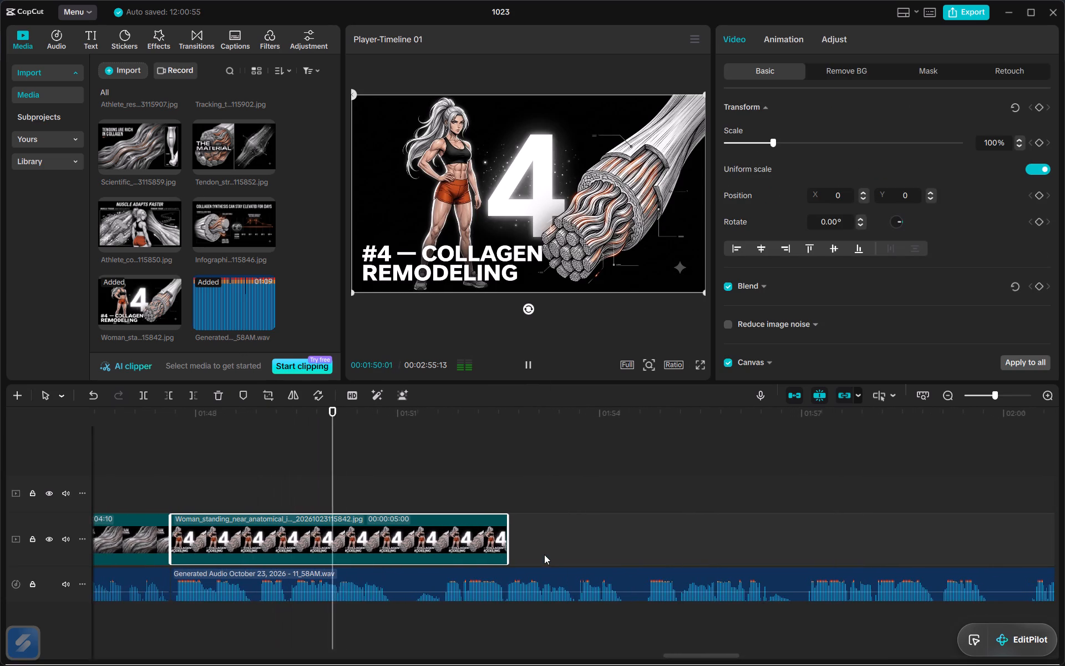
scroll(544, 554, "left", 2)
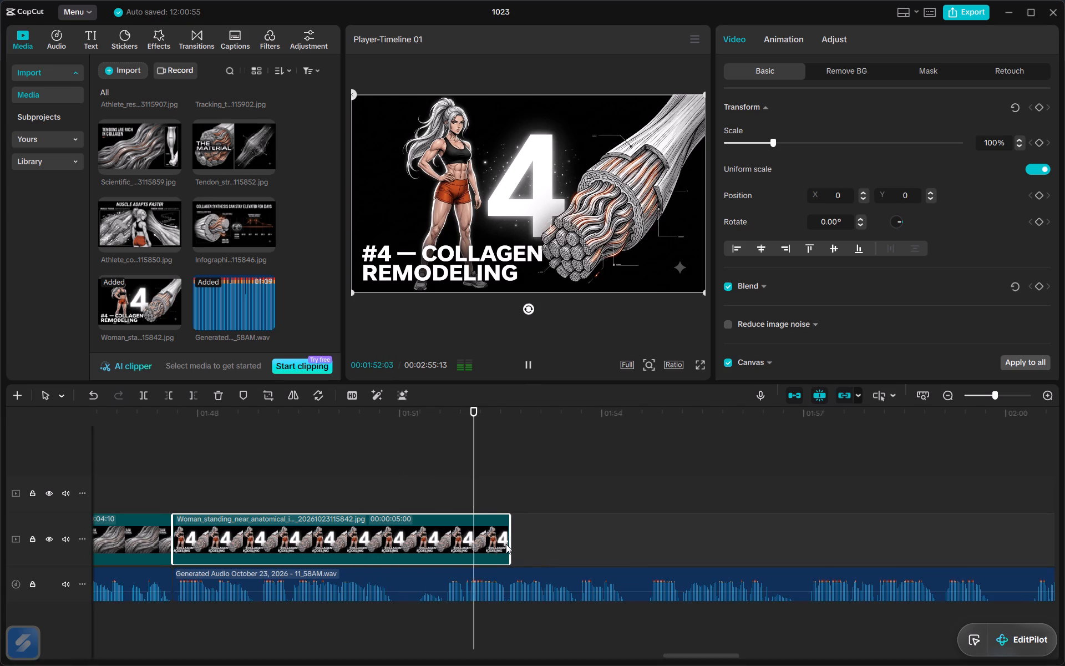
left_click_drag(511, 544, 437, 547)
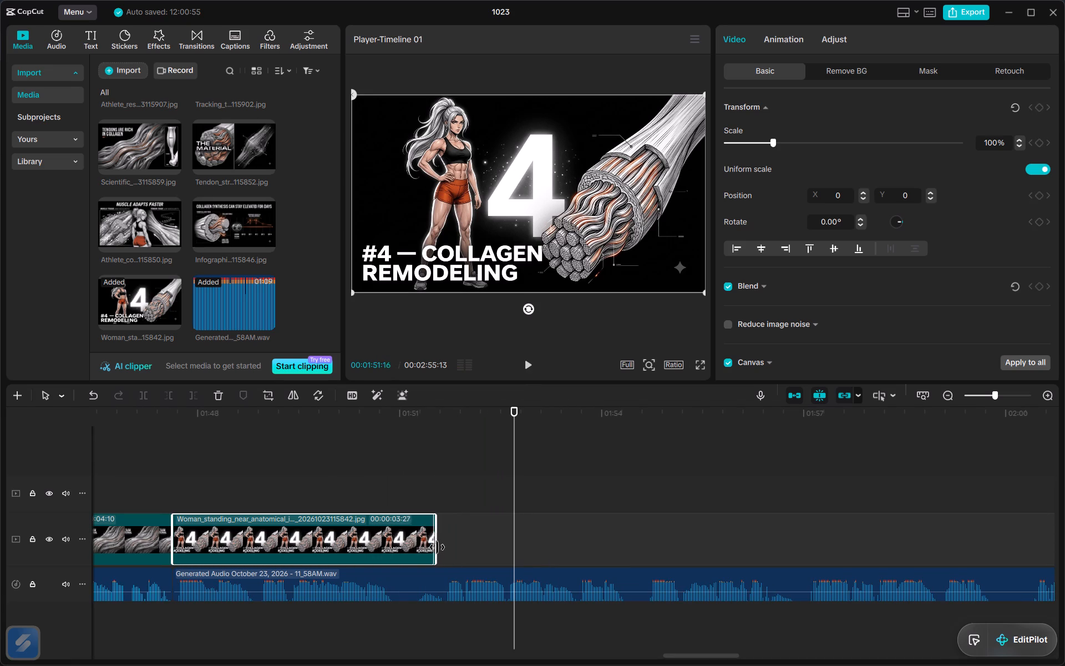
left_click_drag(437, 547, 439, 548)
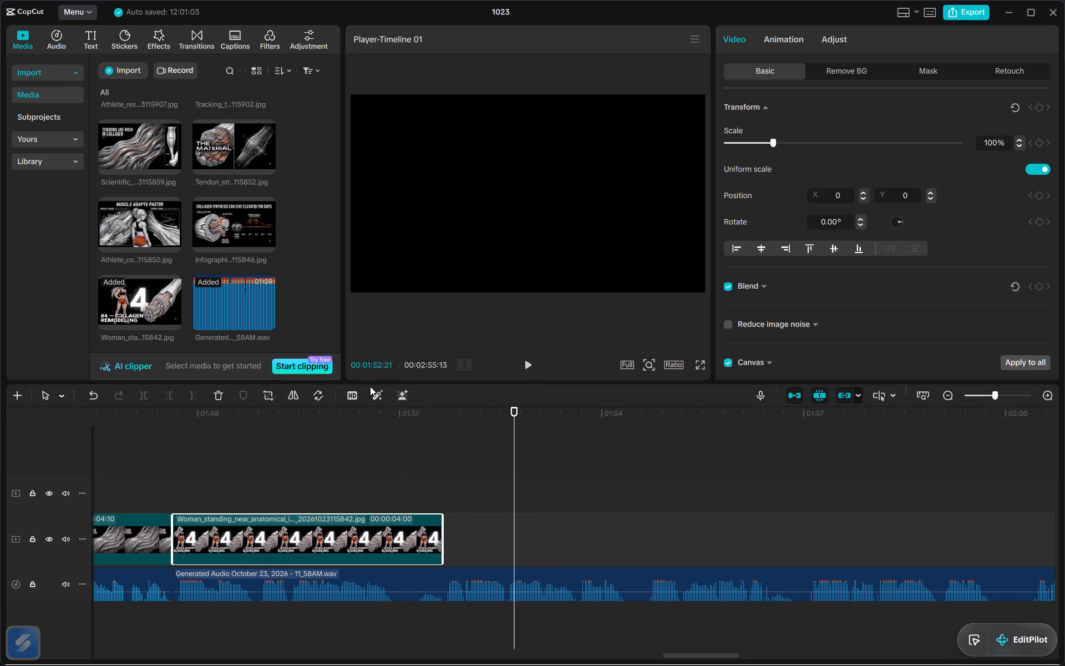
Replay the narration after the "#4" clip and preview the imported images from "Collagen Synthesis Can Stay Elevated for Days" to "Up to 2–3 Days".
key("space")
left_click(428, 421)
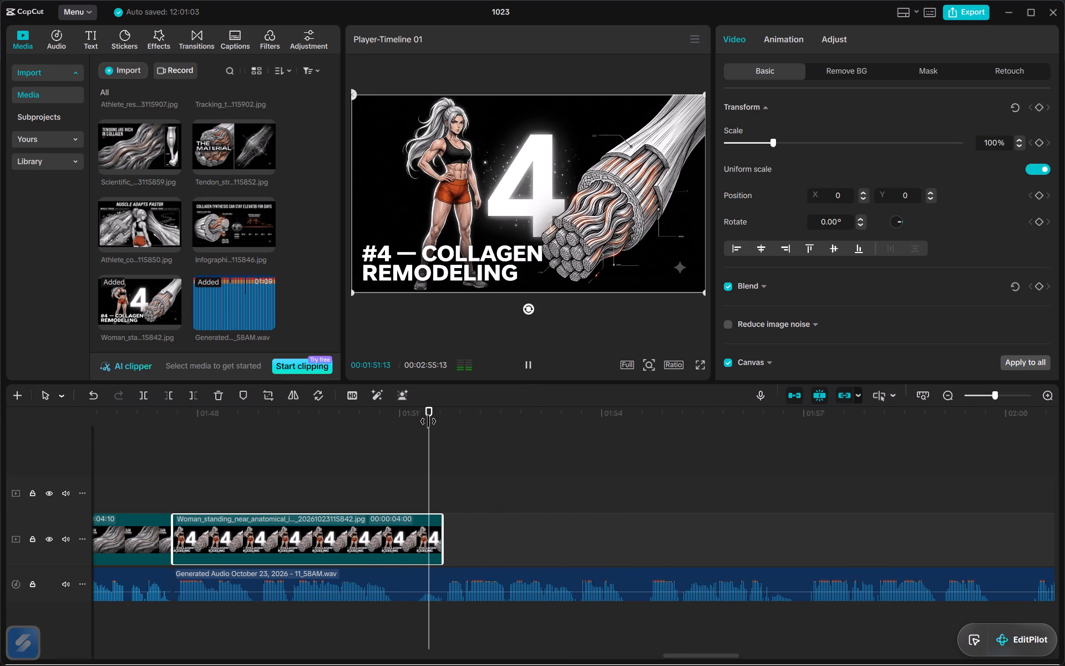
left_click(138, 219)
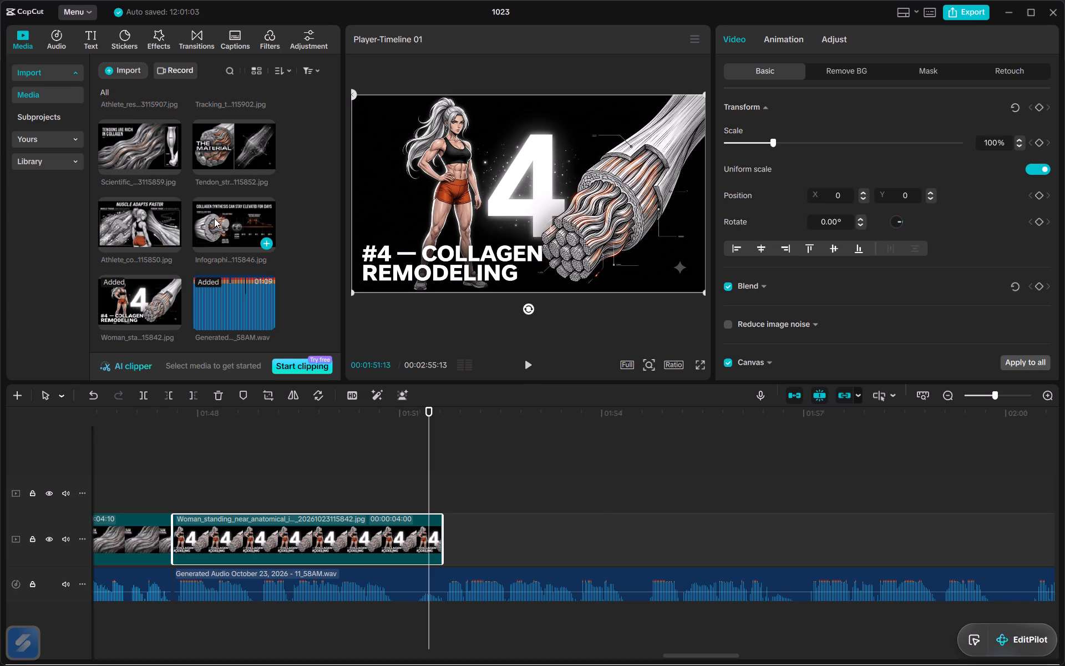
left_click(214, 218)
left_click(242, 224)
left_click(242, 224)
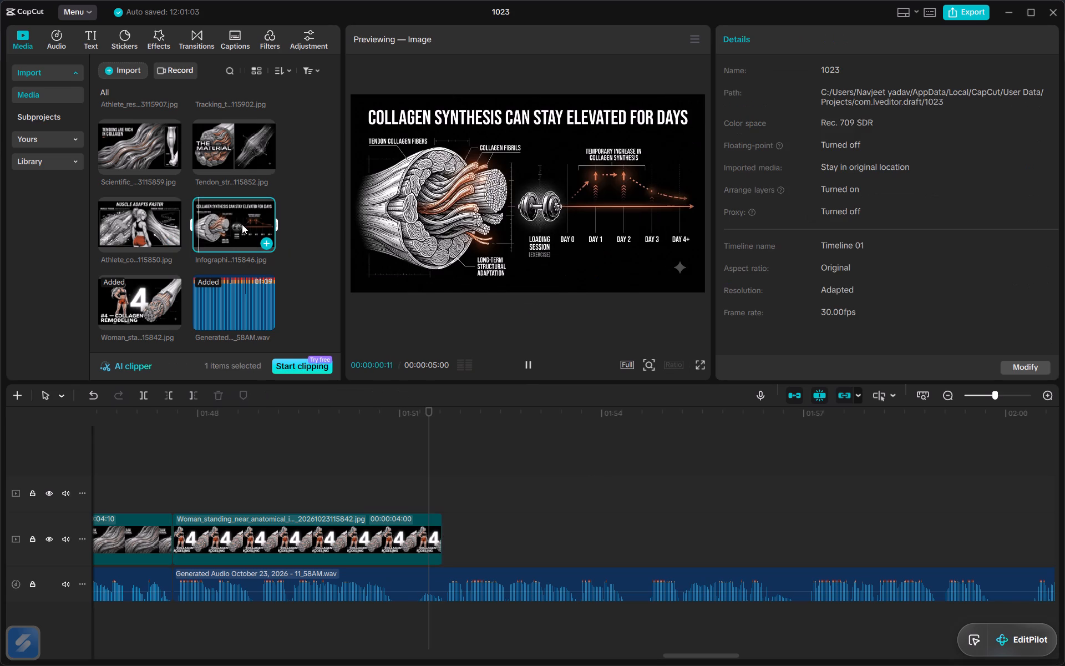
left_click(121, 218)
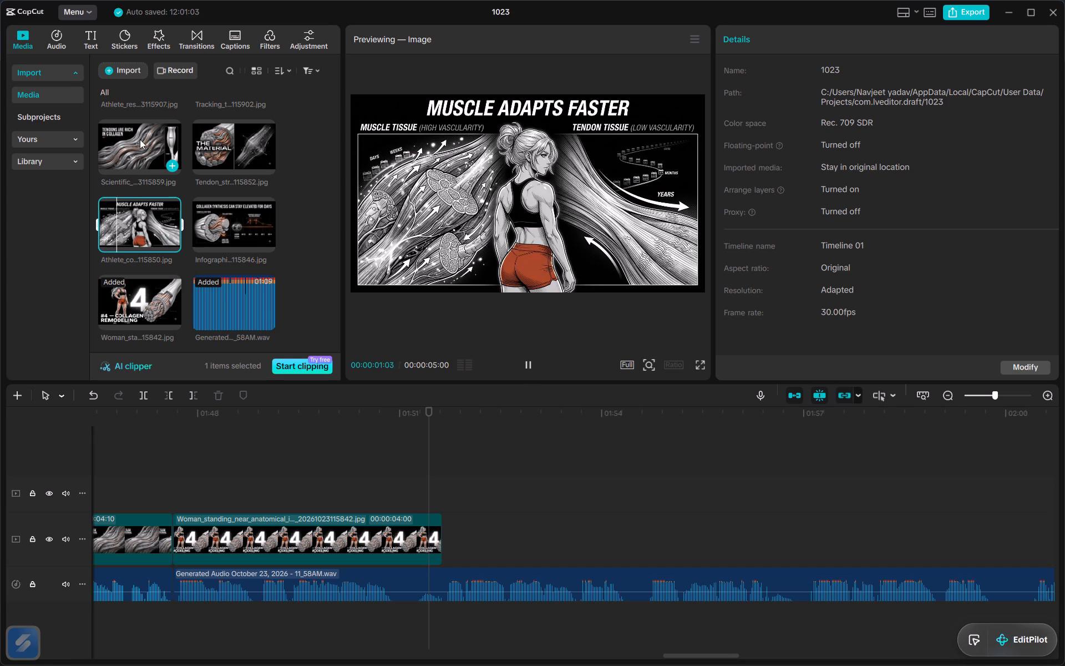
left_click(140, 139)
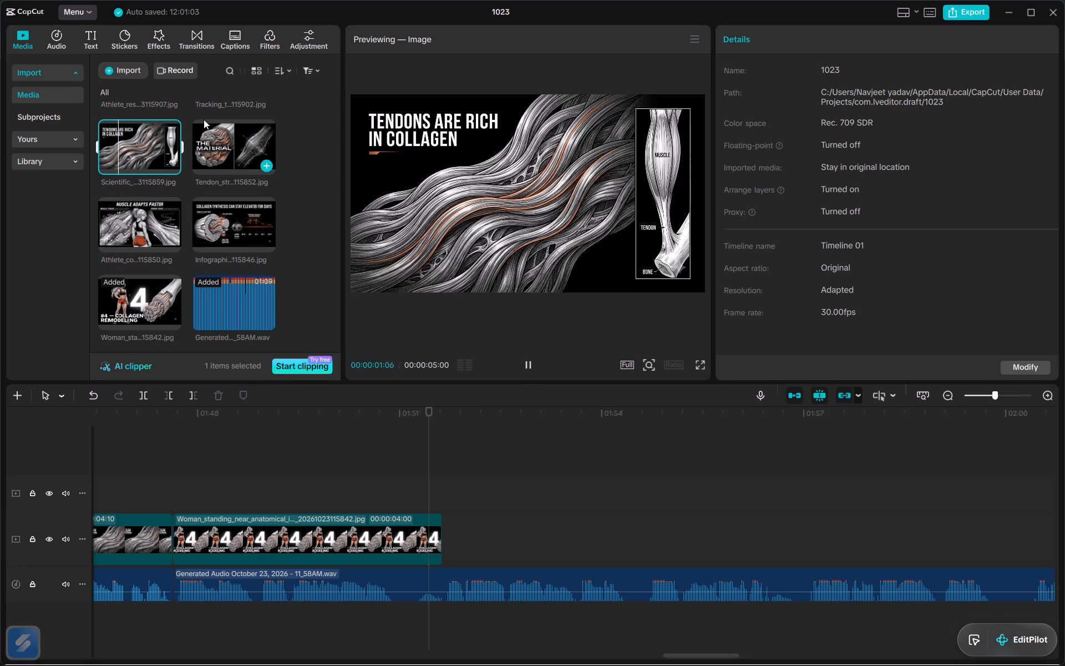
left_click(204, 119)
scroll(204, 119, "up", 1)
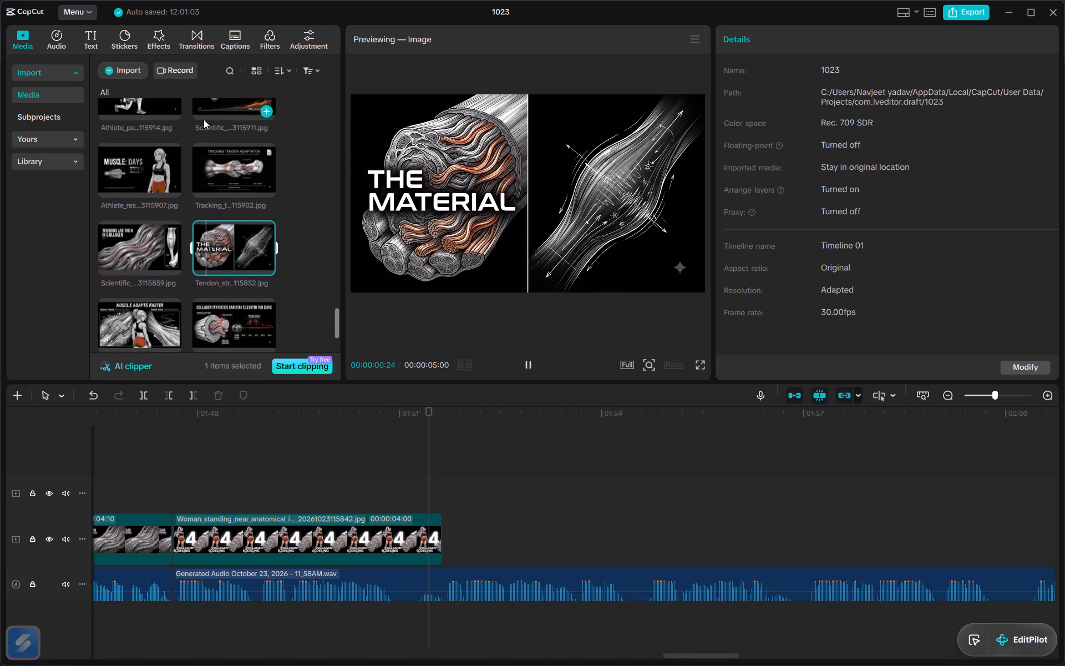
scroll(204, 119, "up", 1)
left_click(227, 188)
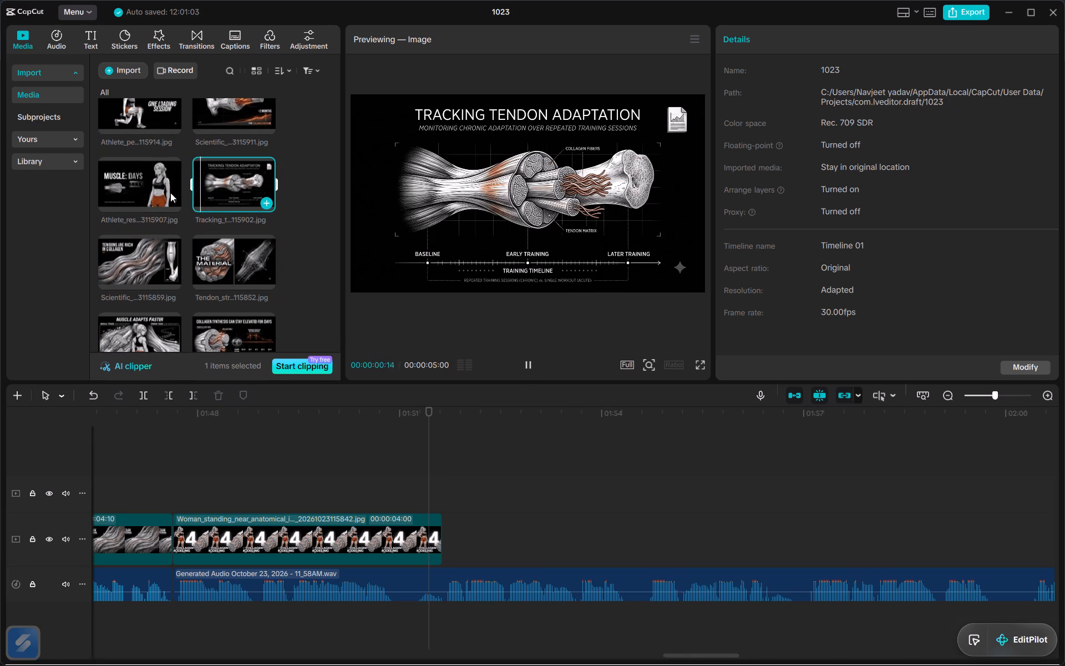
left_click(136, 189)
scroll(136, 189, "up", 1)
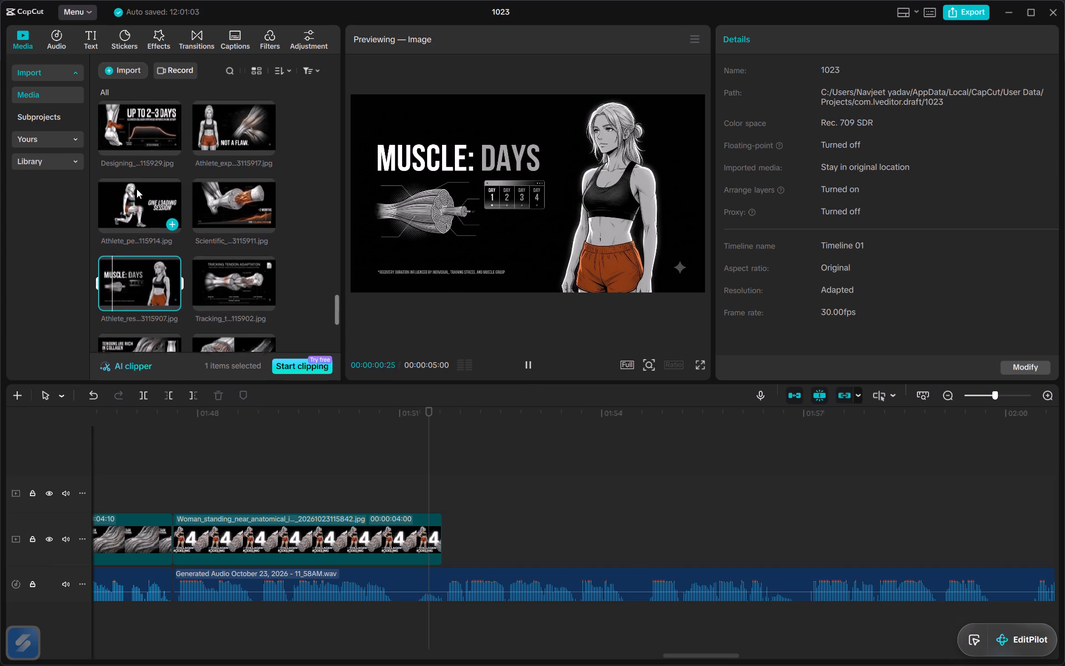
scroll(136, 189, "up", 1)
left_click(147, 215)
left_click(204, 214)
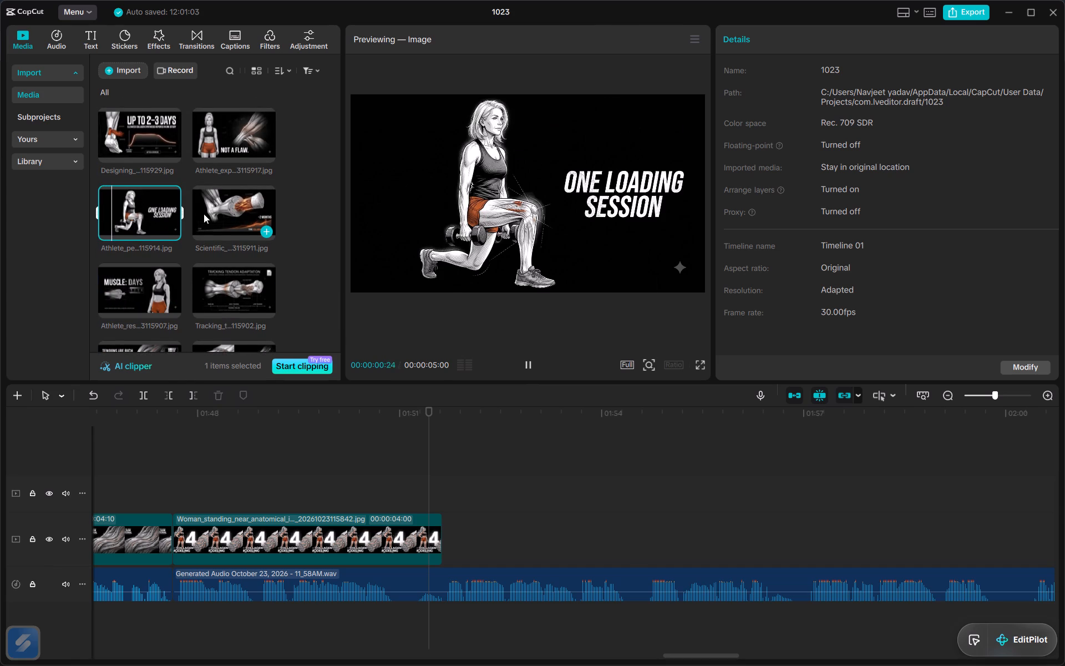
left_click(210, 225)
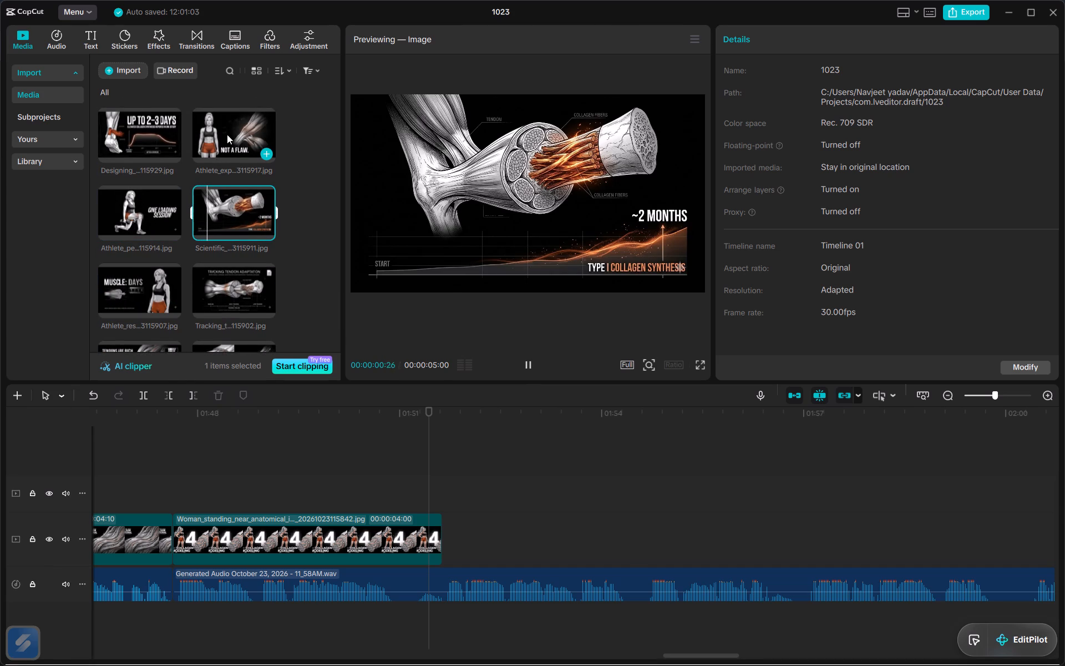
left_click(227, 134)
left_click(161, 134)
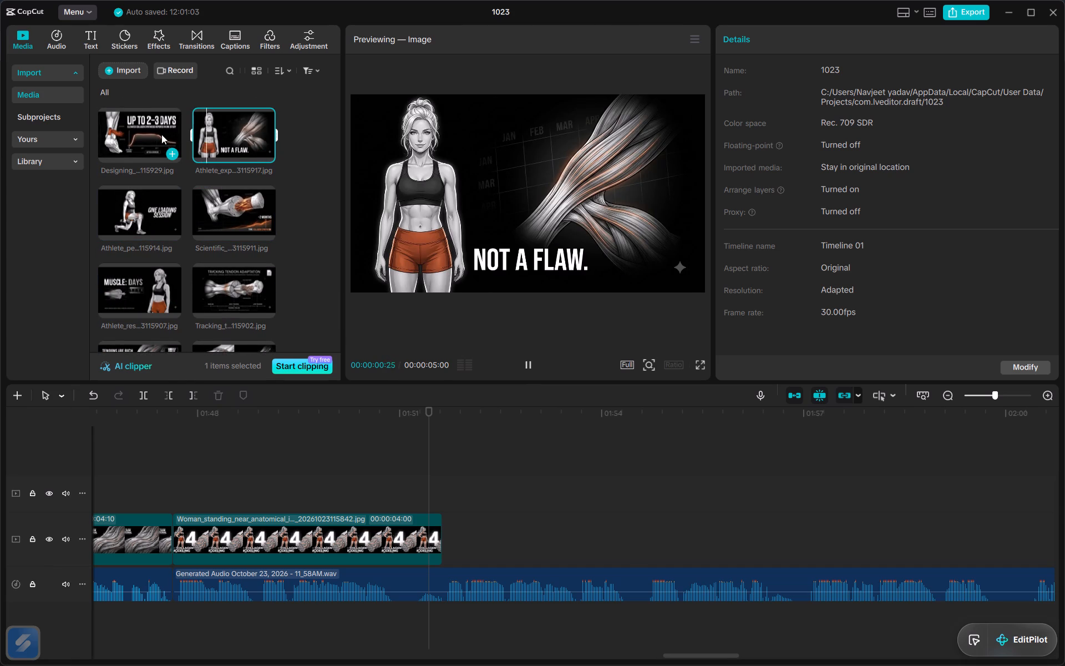
Preview the remaining imported images from "Tendon: Weeks to Months" to "Material ≠ Signal" for a match to the narration.
scroll(161, 134, "up", 1)
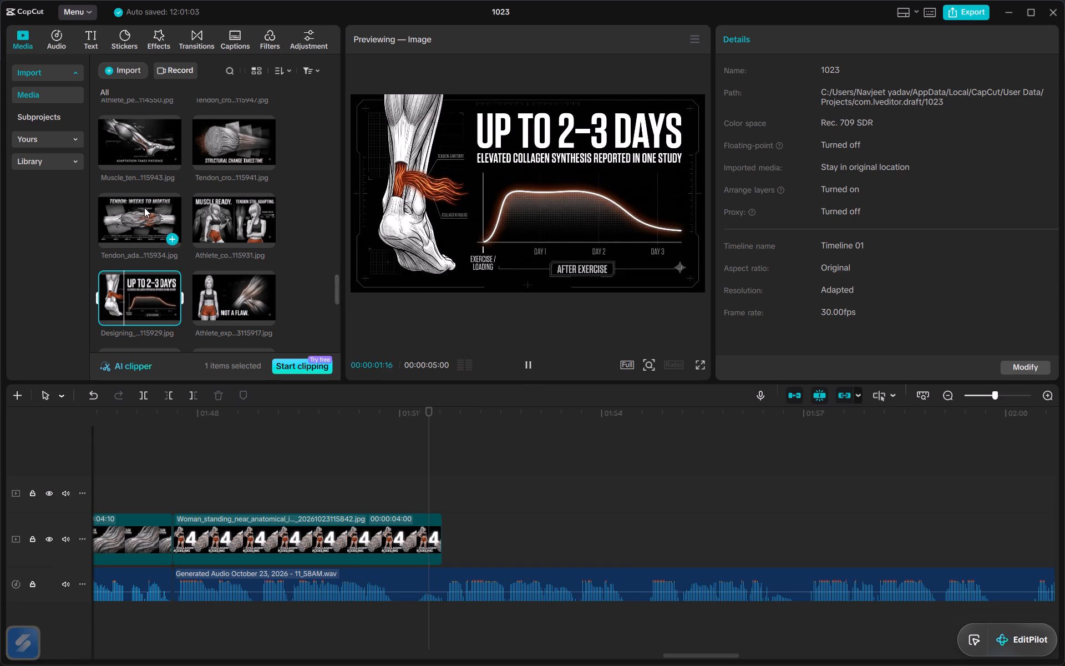
left_click(144, 208)
left_click(200, 221)
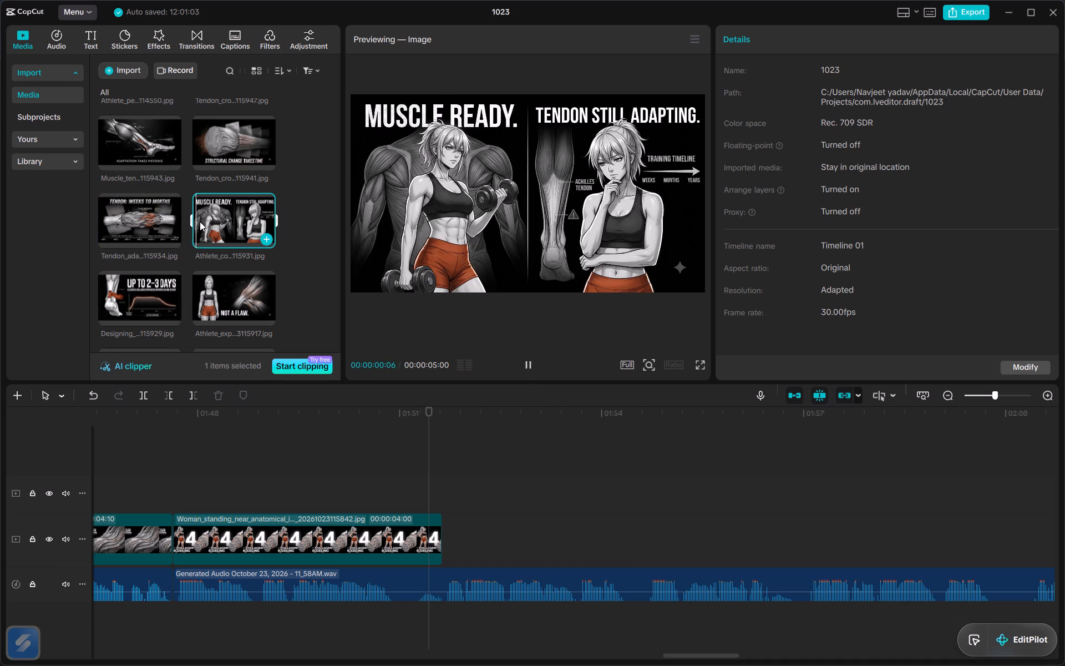
left_click(208, 144)
left_click(208, 144)
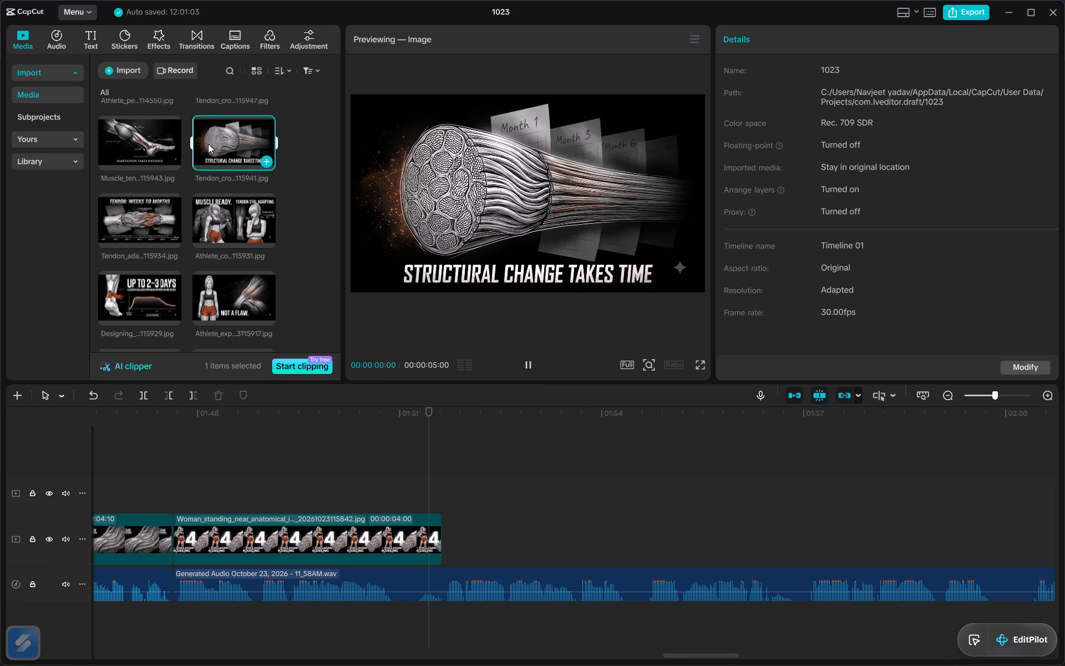
left_click(146, 132)
scroll(146, 132, "up", 1)
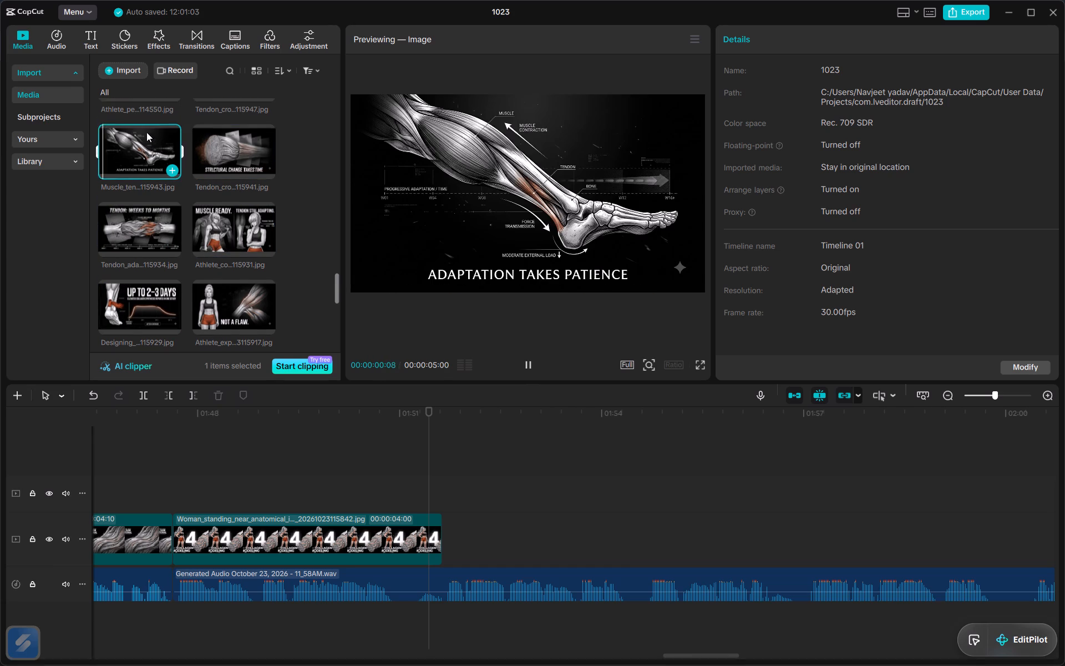
scroll(146, 132, "up", 1)
left_click(141, 187)
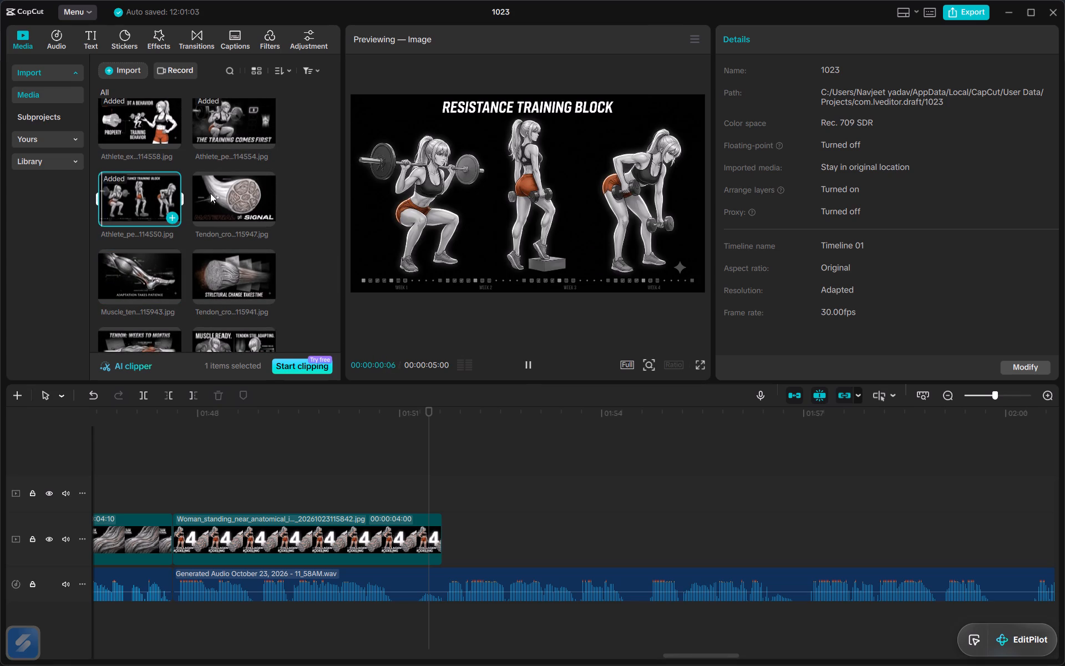
left_click(230, 189)
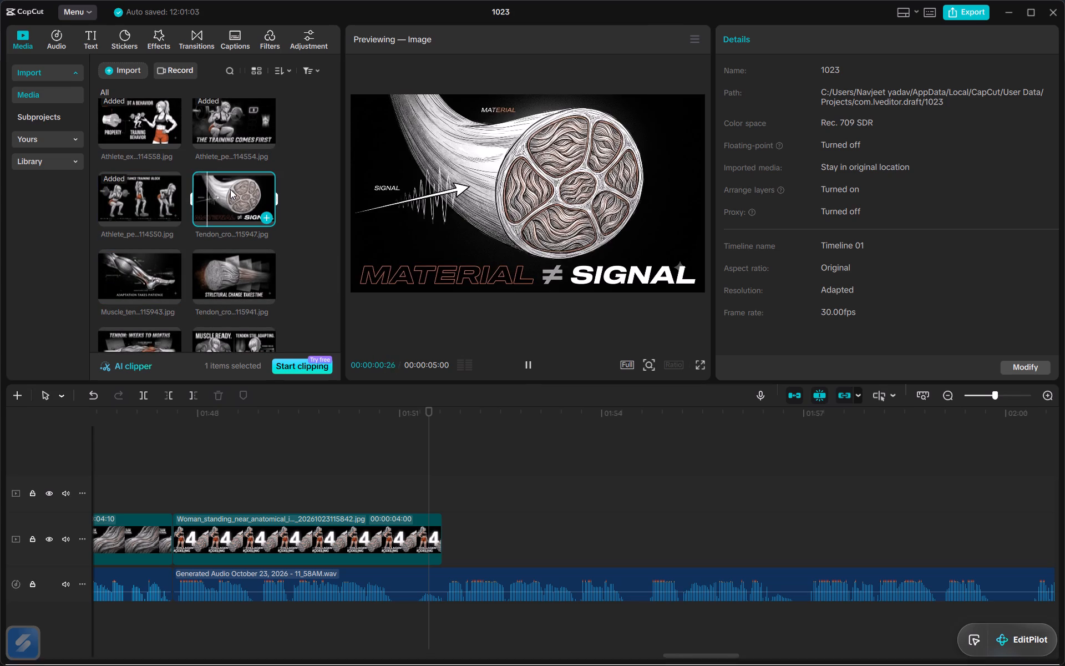
Place the "Tendons Are Rich in Collagen" image on the main video track directly after the "#4 — Collagen Remodeling" clip.
scroll(230, 189, "down", 6)
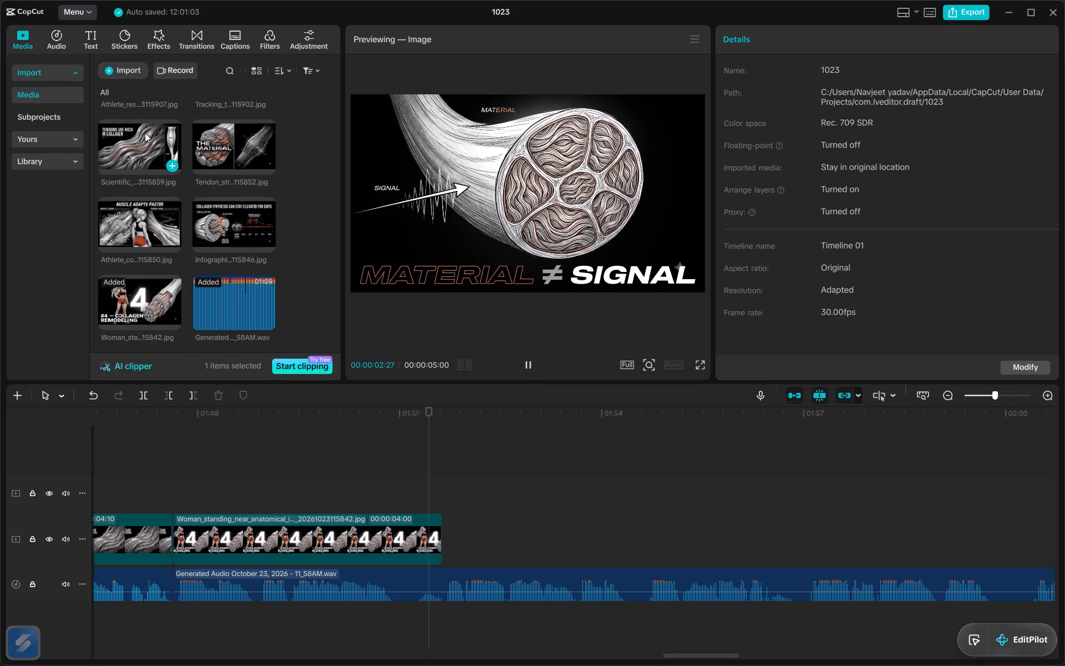
left_click_drag(145, 133, 442, 554)
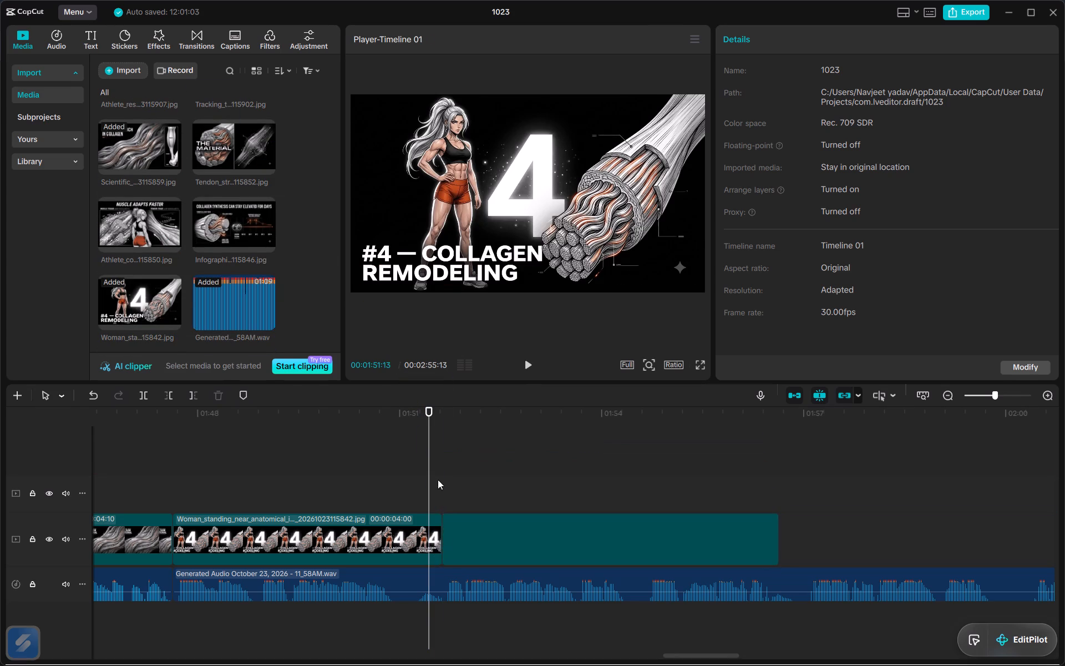
Play the narration over the "Tendons Are Rich in Collagen" clip and extend the clip to 00:00:05:06.
left_click(436, 467)
key("space")
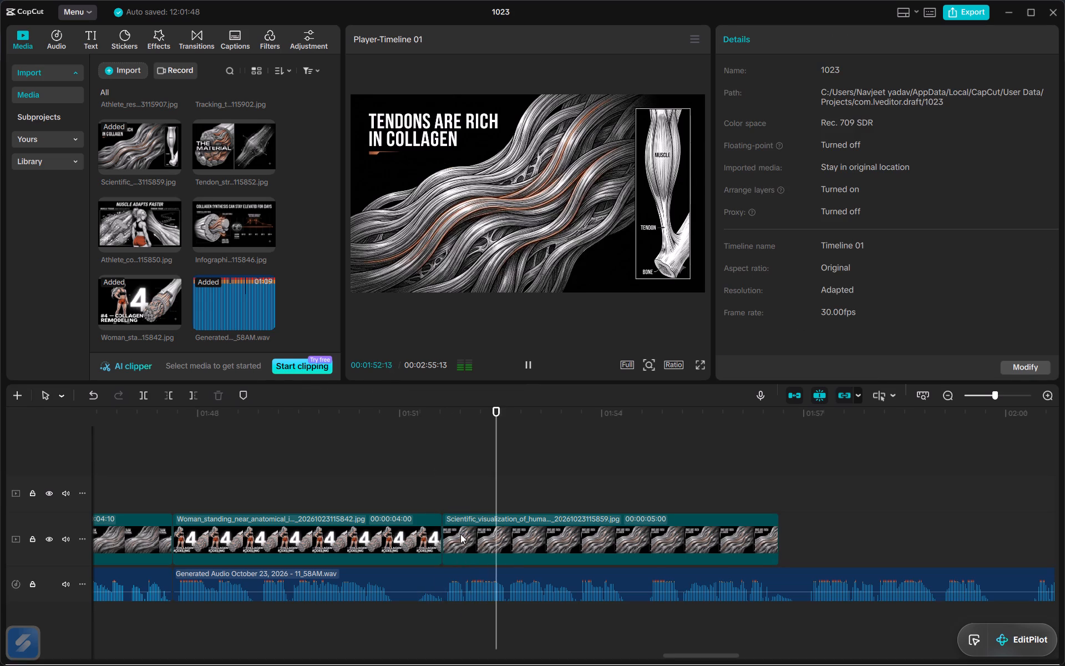
scroll(460, 534, "left", 3)
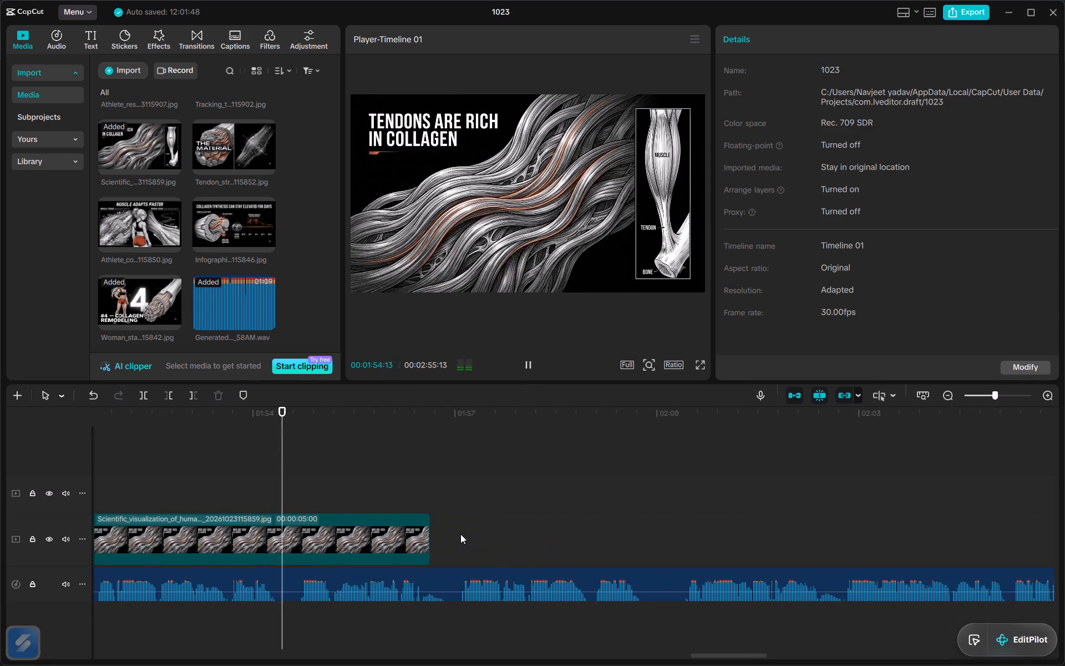
left_click(382, 542)
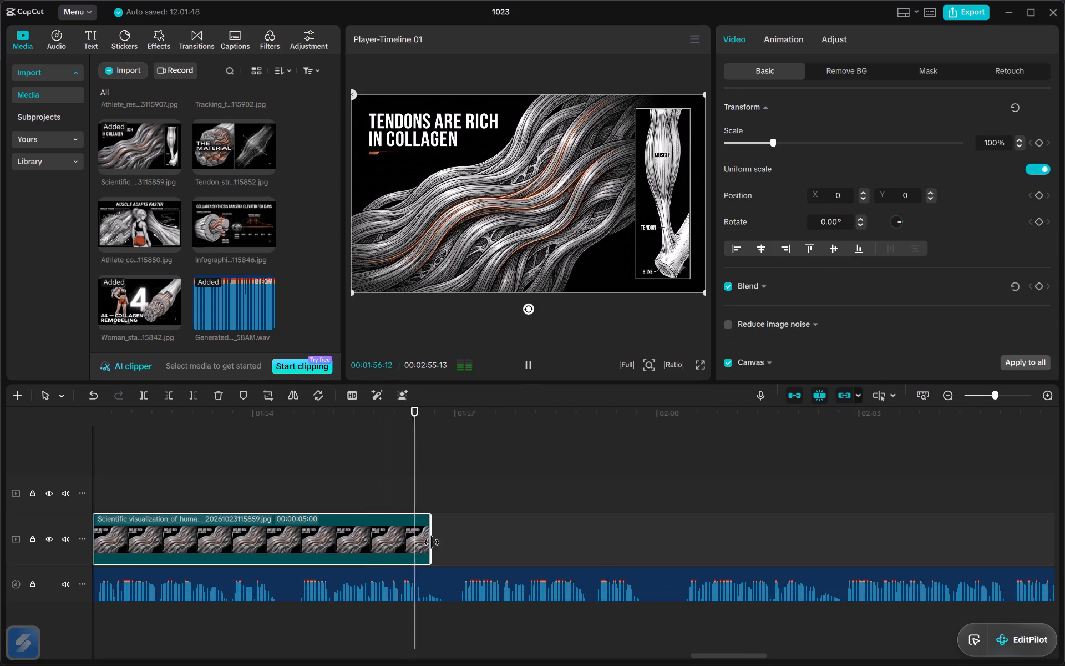
left_click_drag(433, 544, 444, 544)
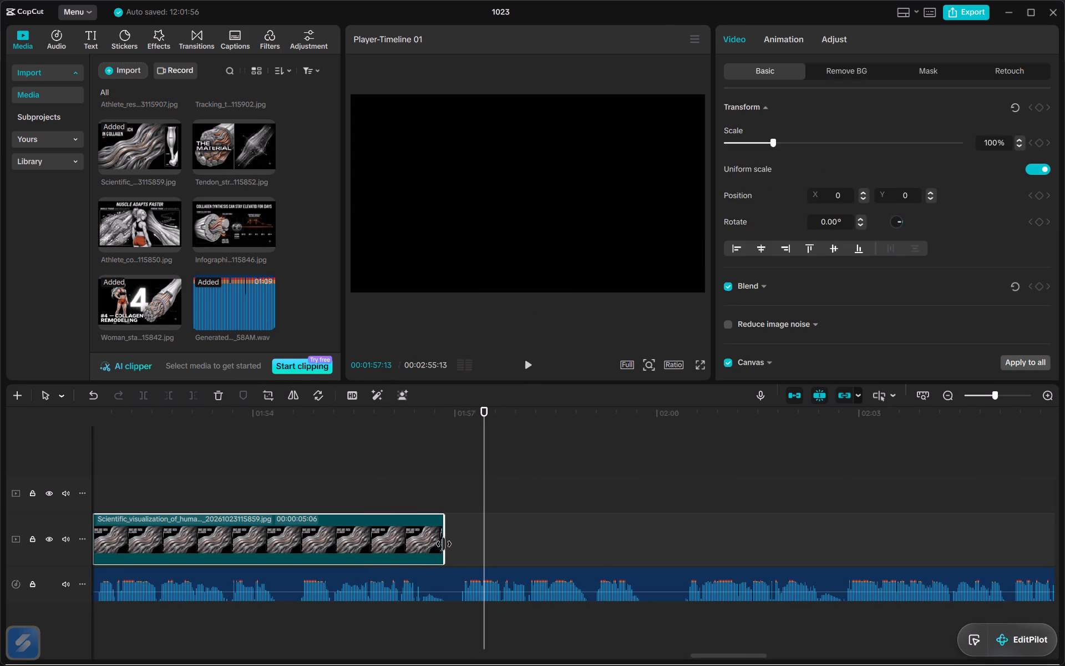
Listen to the following narration and place the "Muscle Ready. Tendon Still Adapting." image directly after the "Tendons Are Rich in Collagen" clip.
key("space")
scroll(473, 548, "left", 1)
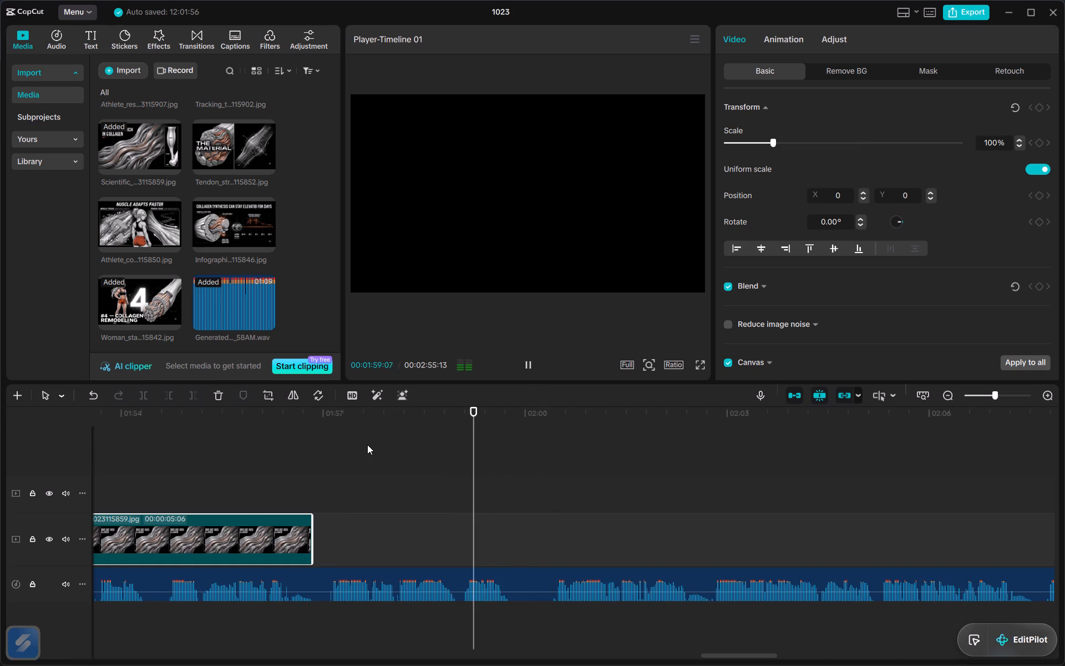
key("space")
scroll(121, 118, "up", 1)
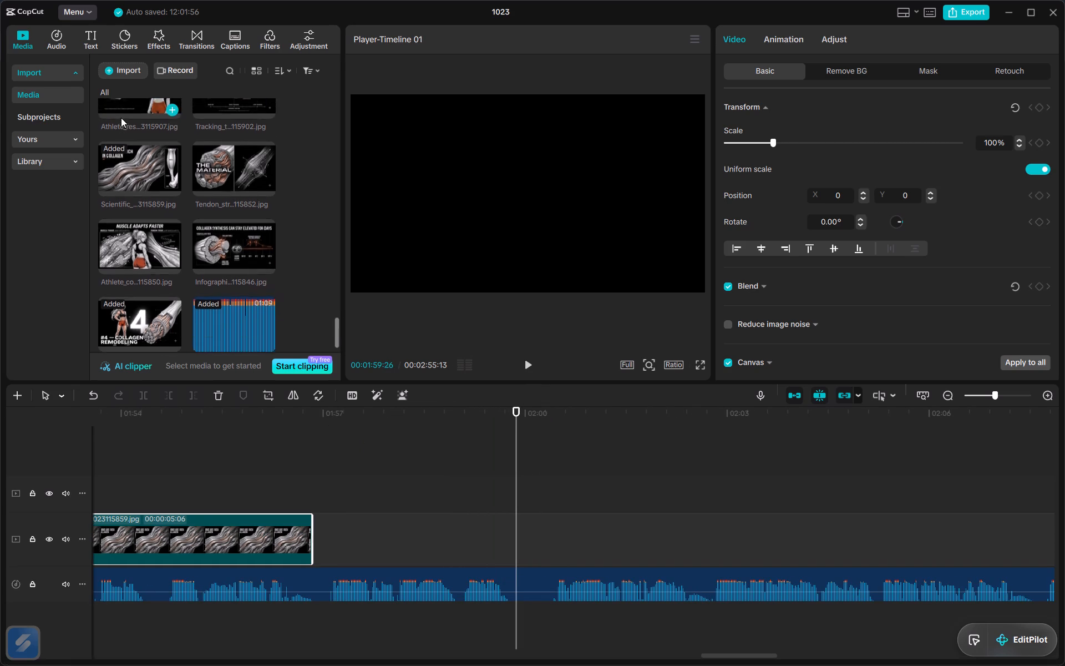
scroll(121, 118, "up", 1)
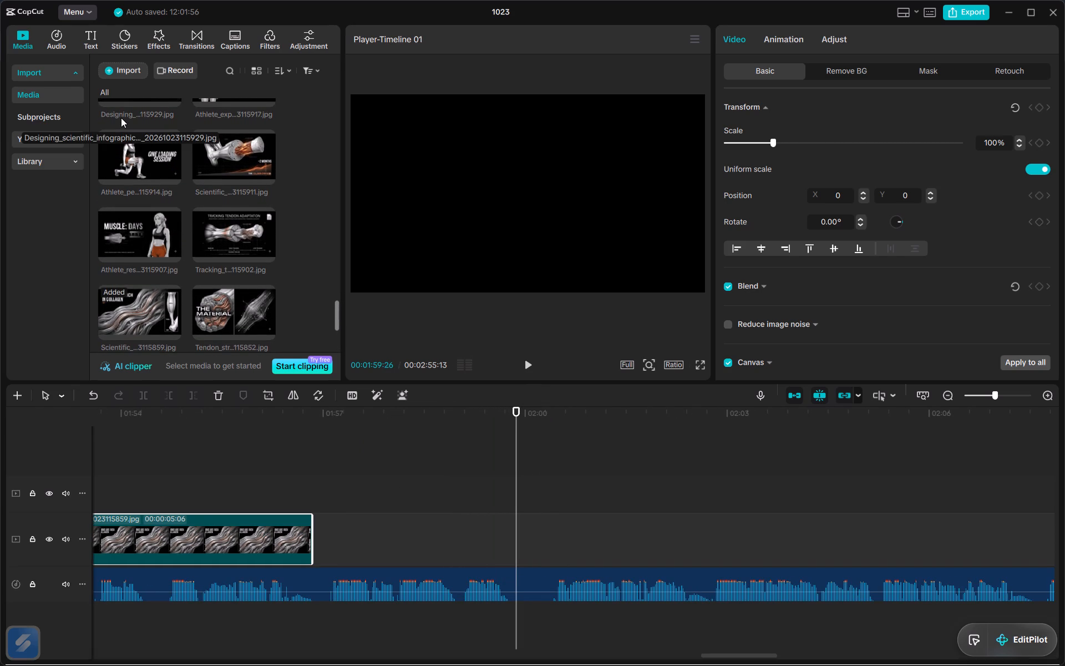
scroll(159, 185, "up", 1)
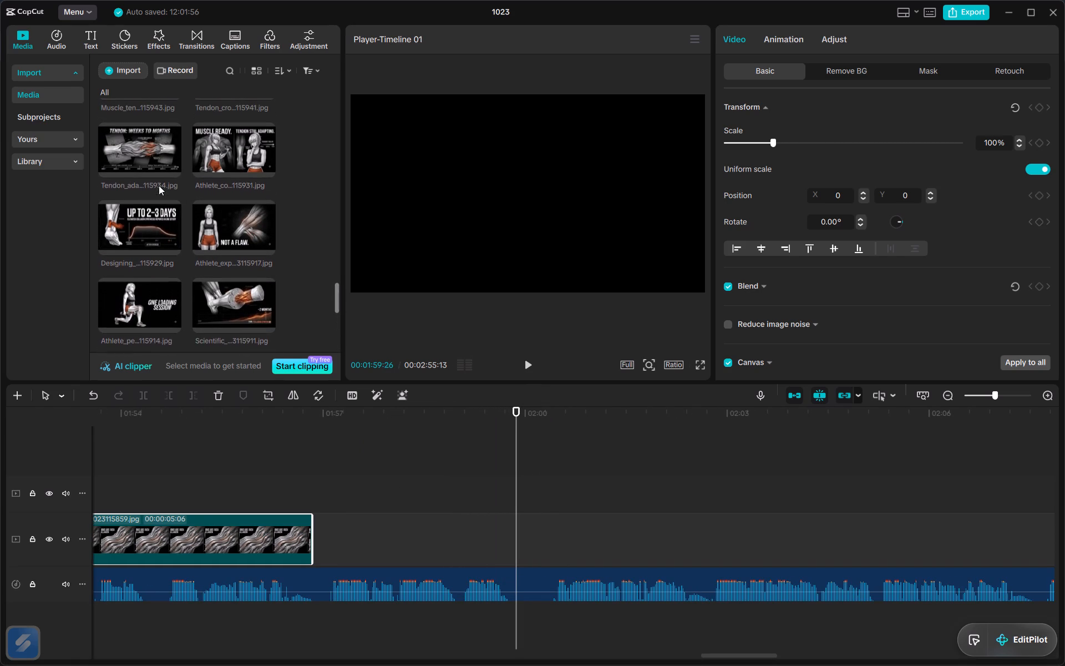
scroll(159, 185, "up", 1)
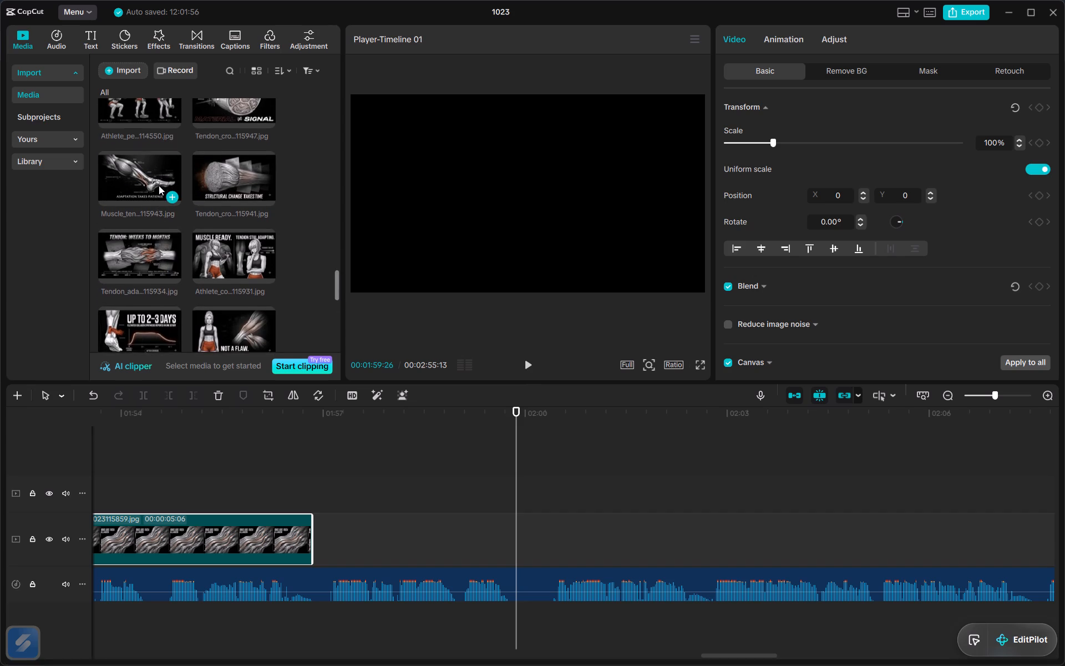
scroll(159, 185, "up", 1)
scroll(159, 185, "down", 1)
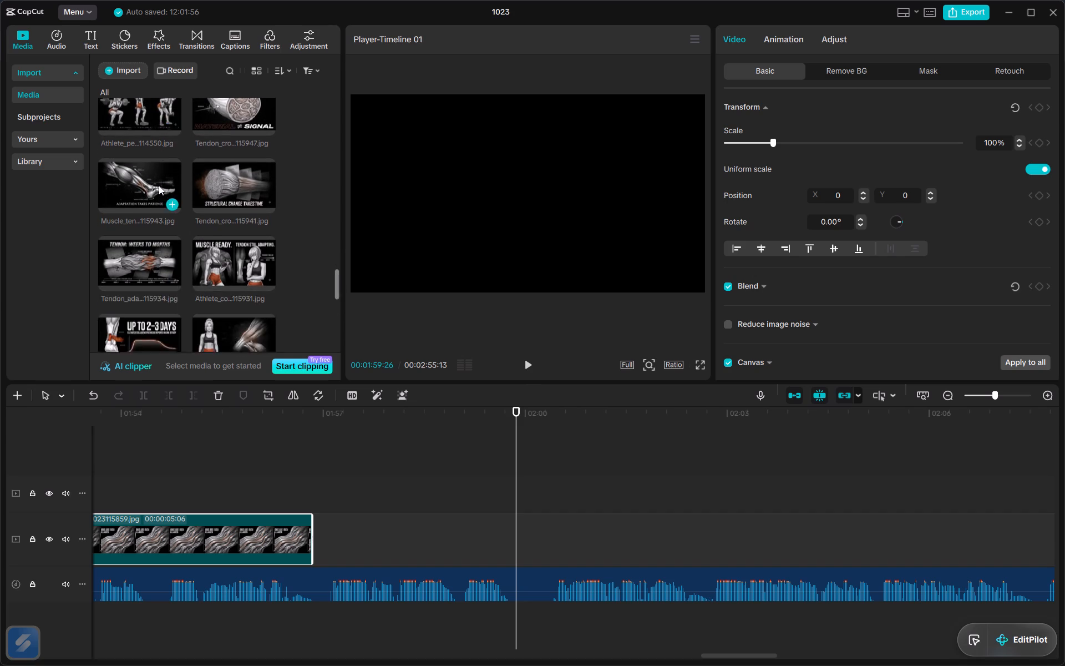
scroll(159, 185, "down", 1)
left_click(229, 200)
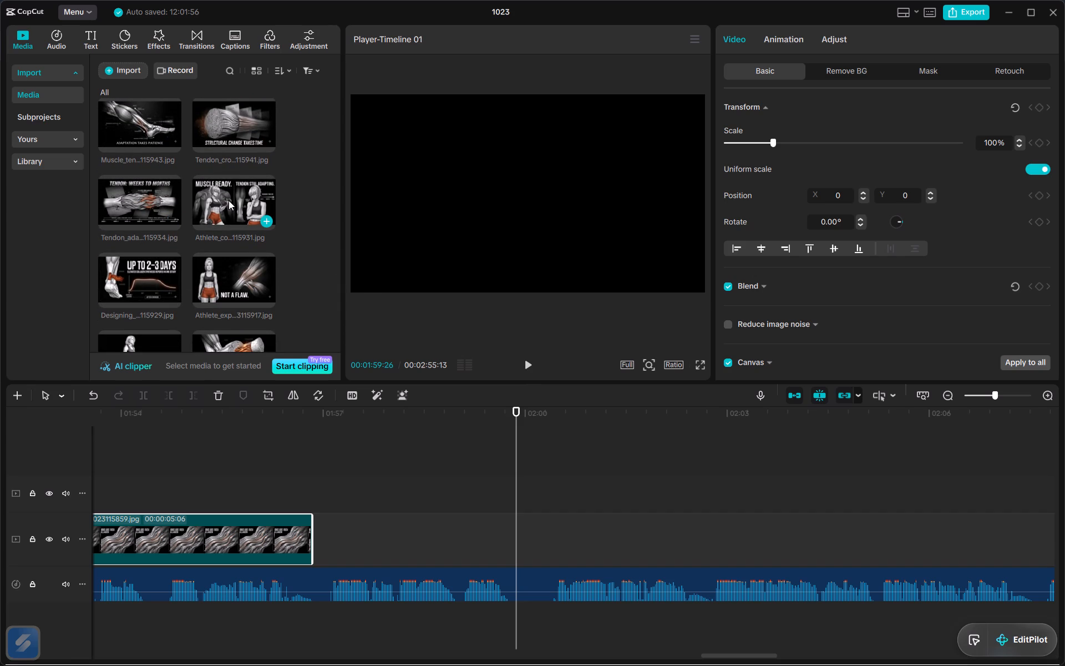
left_click_drag(229, 200, 323, 518)
Play the narration over the "Muscle Ready. Tendon Still Adapting." clip and split the narration at the pause at 00:01:59:25.
key("space")
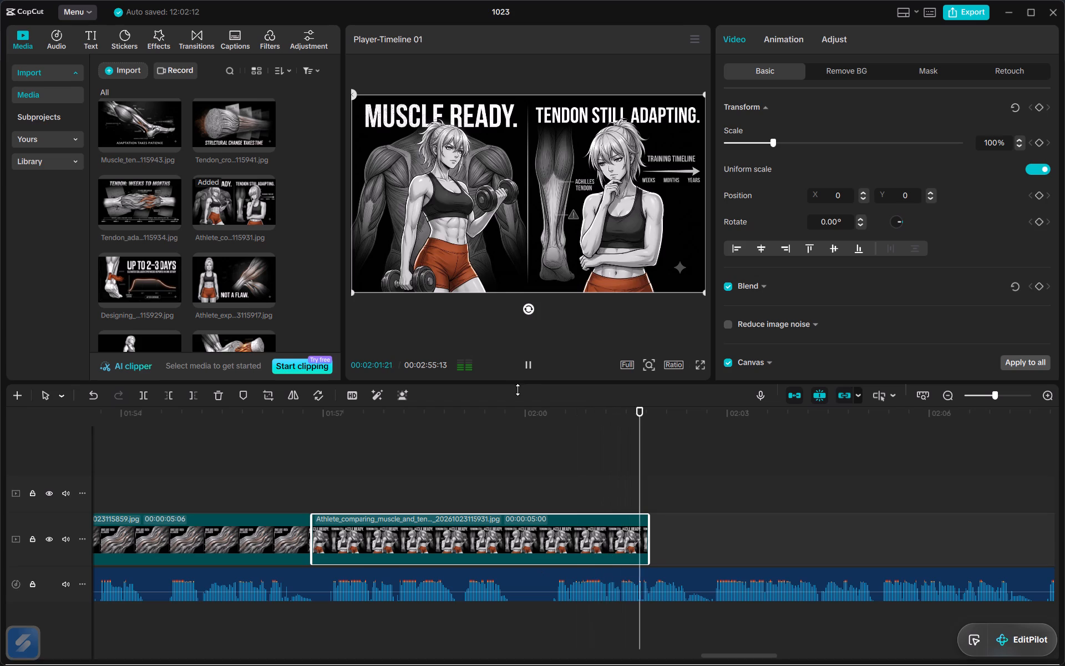
left_click(506, 413)
left_click(506, 413)
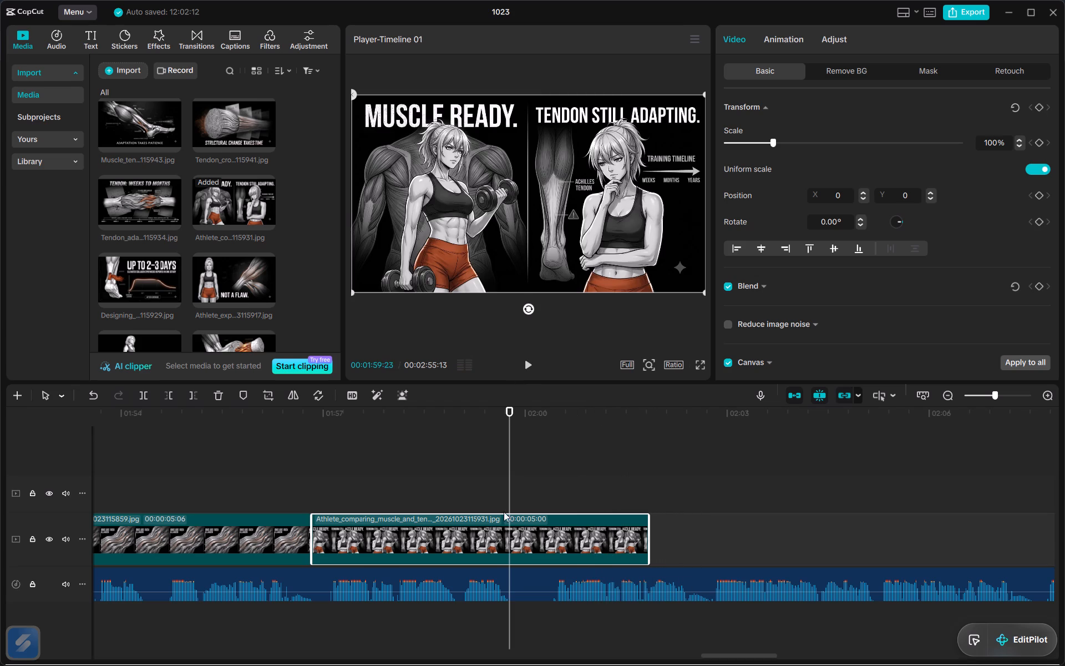
left_click_drag(509, 462, 515, 466)
left_click(508, 581)
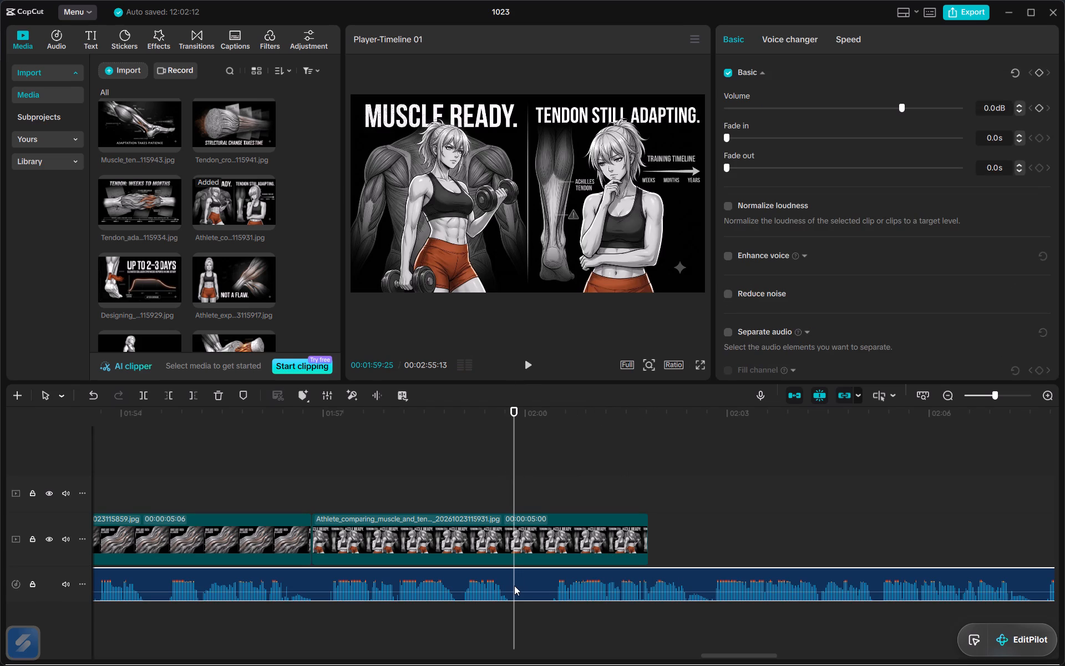
key("ctrl+b")
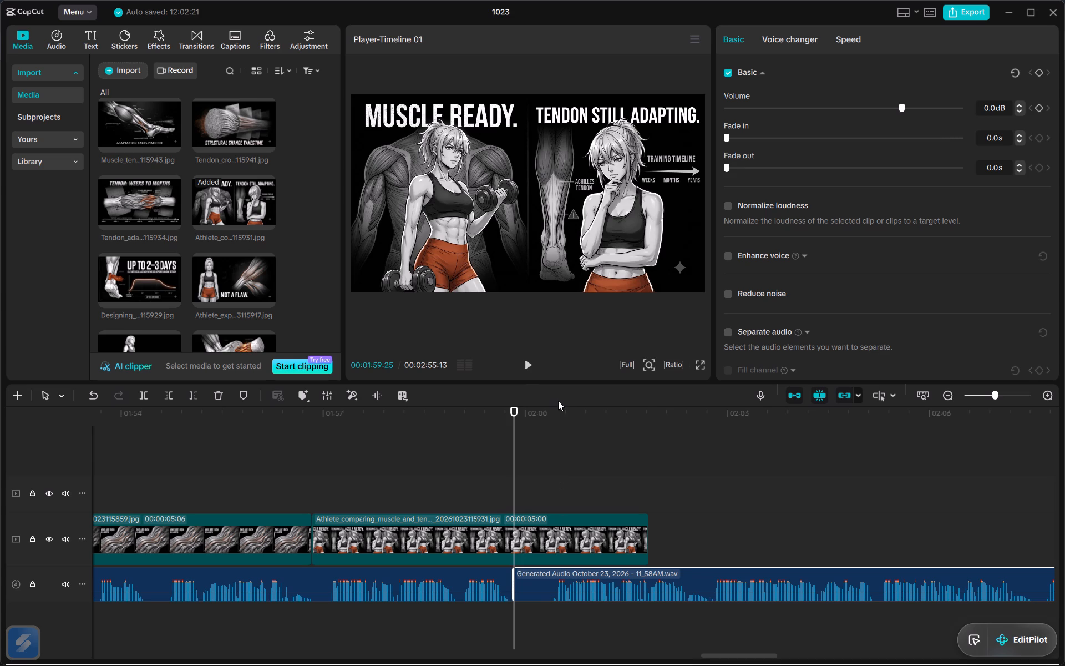
Split the narration at 00:02:00:10, delete the silent piece after 00:01:59:25, and close the gap with the remaining narration.
left_click_drag(557, 417, 547, 420)
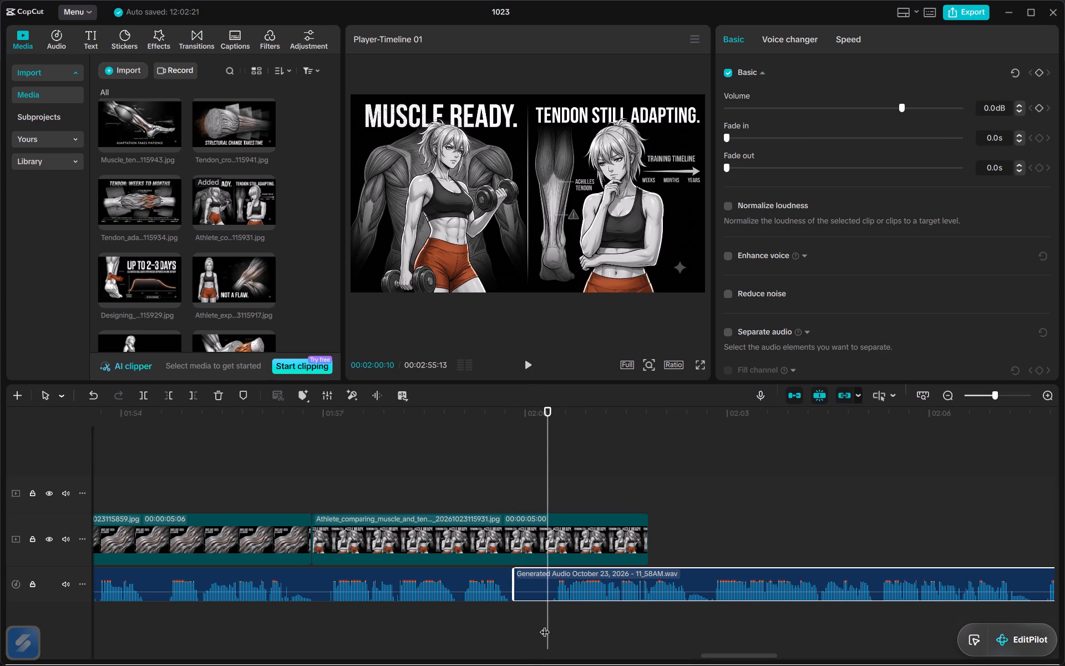
key("ctrl+b")
left_click(530, 589)
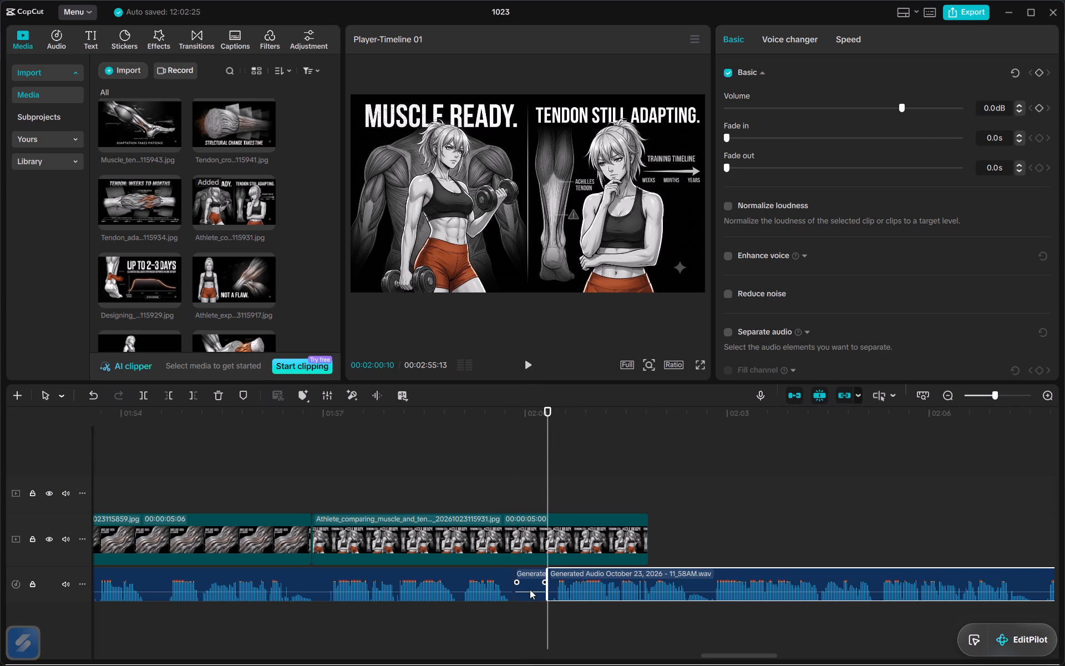
key("Delete")
left_click_drag(587, 581, 565, 579)
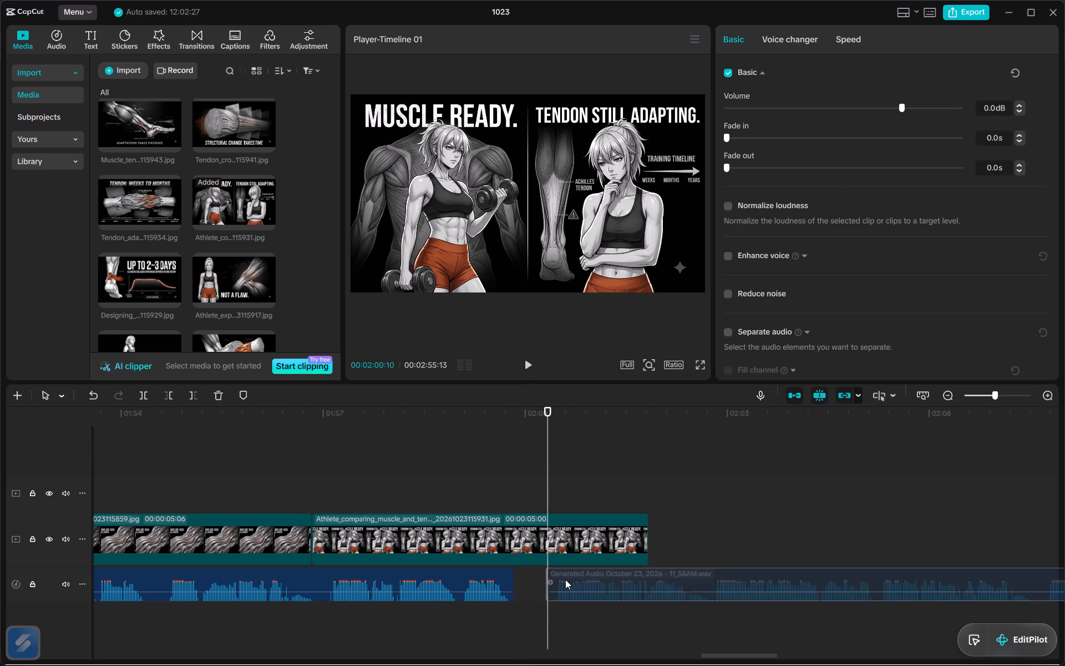
left_click_drag(565, 579, 555, 579)
Trim the end of the "Muscle Ready. Tendon Still Adapting." clip to line up with the narration cut at about 00:01:59:25.
left_click(604, 547)
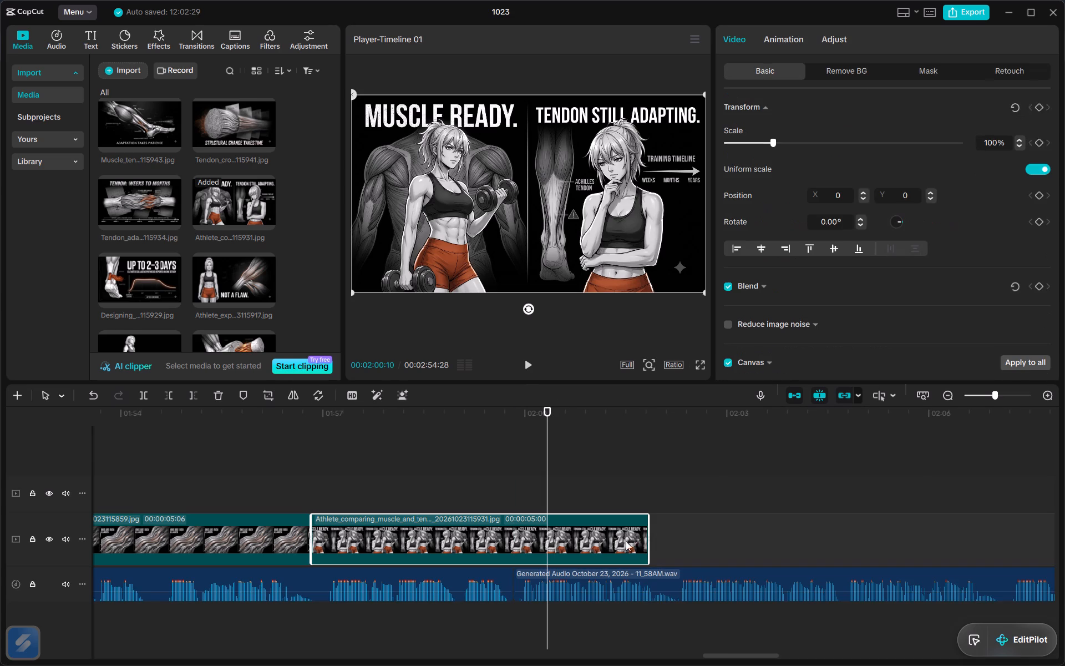
left_click_drag(650, 543, 518, 557)
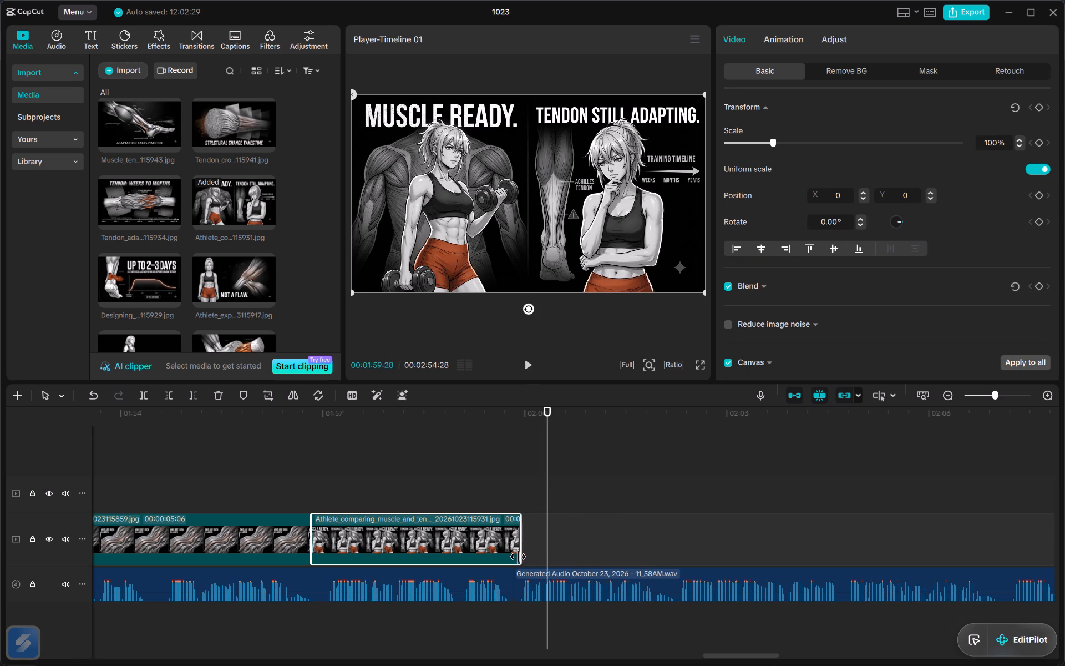
left_click_drag(518, 557, 516, 558)
left_click_drag(516, 558, 510, 558)
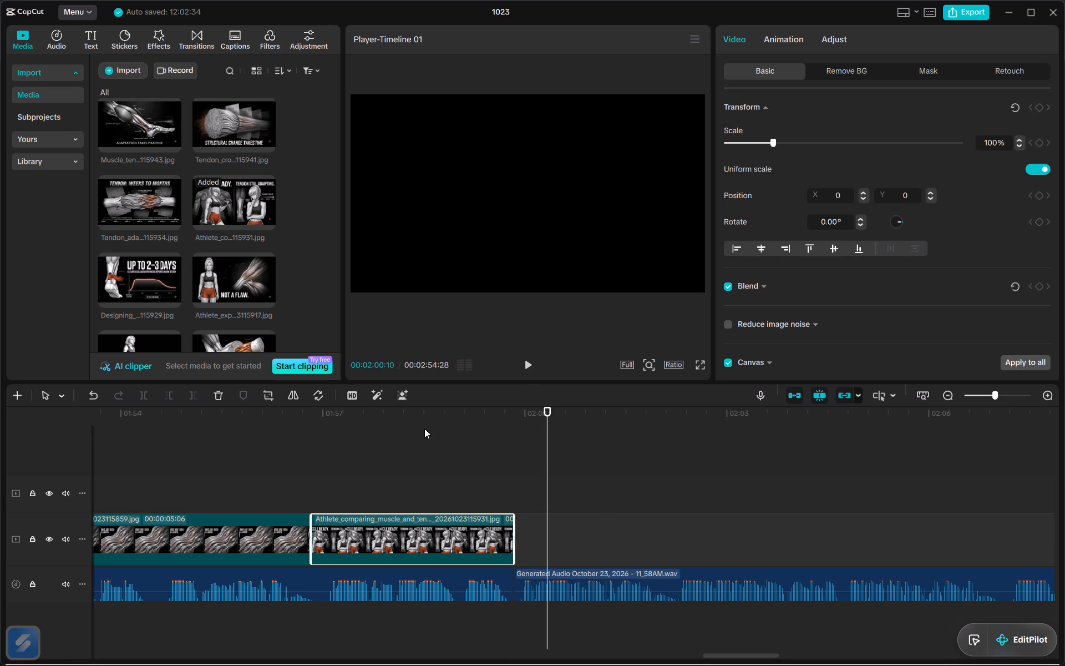
Listen to the following narration and place the "One Loading Session" image directly after the "Muscle Ready. Tendon Still Adapting." clip.
left_click(422, 428)
key("space")
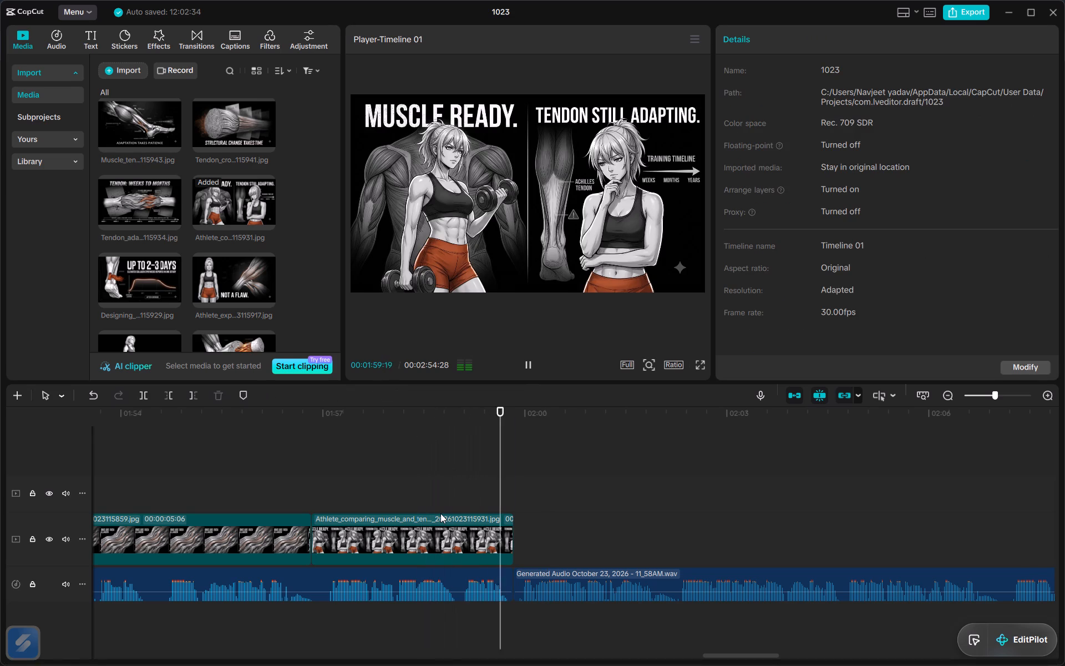
scroll(437, 569, "left", 1)
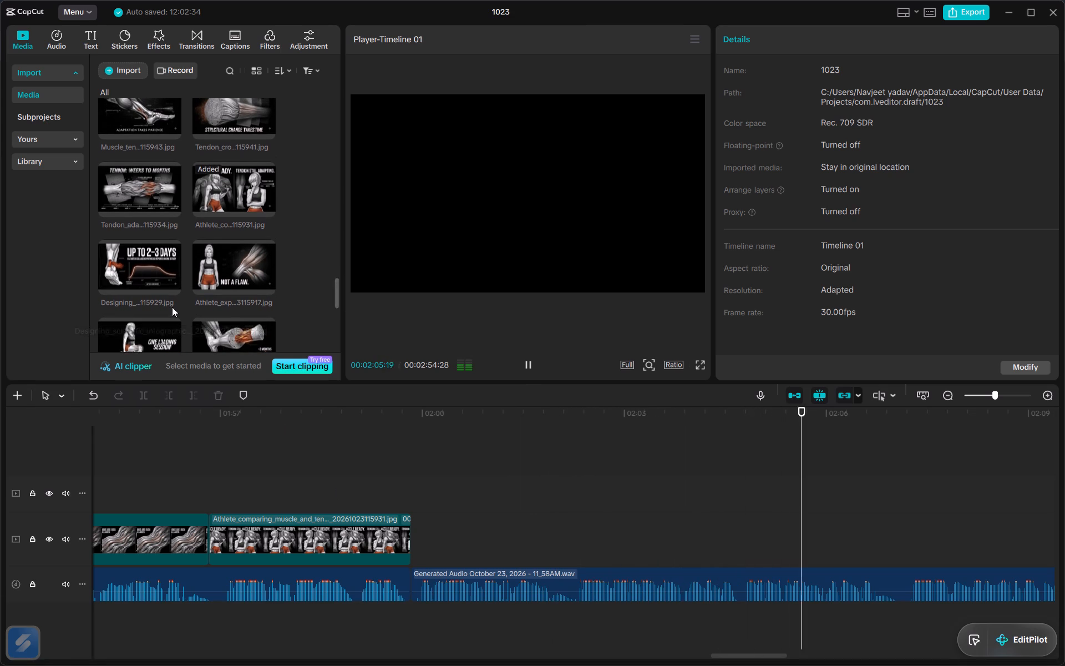
scroll(172, 307, "right", 1)
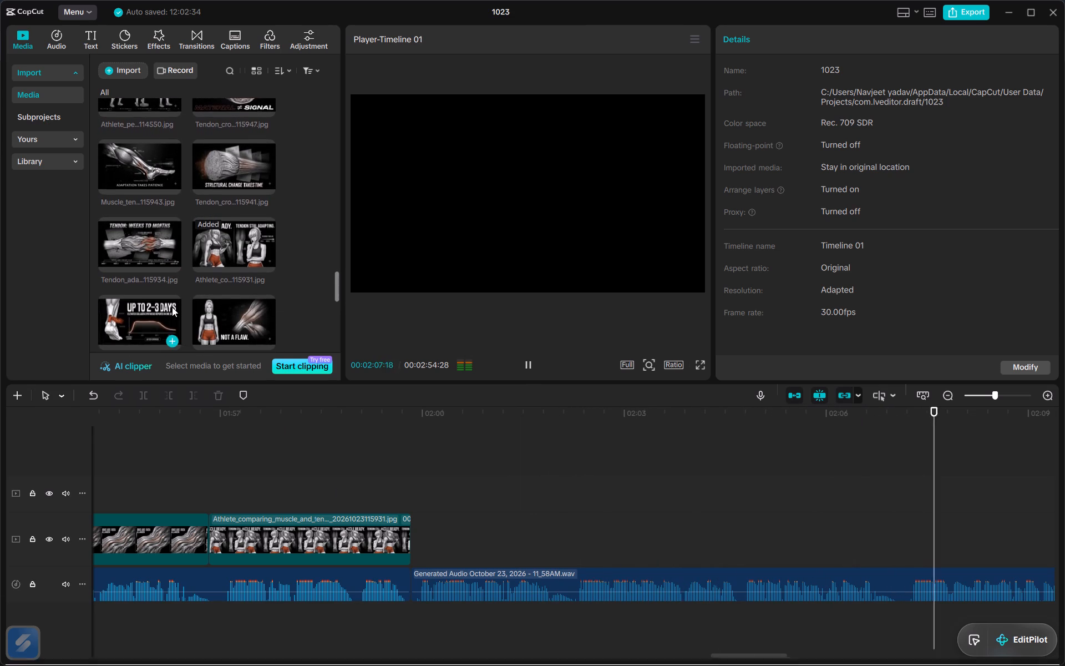
scroll(172, 307, "right", 1)
left_click(138, 264)
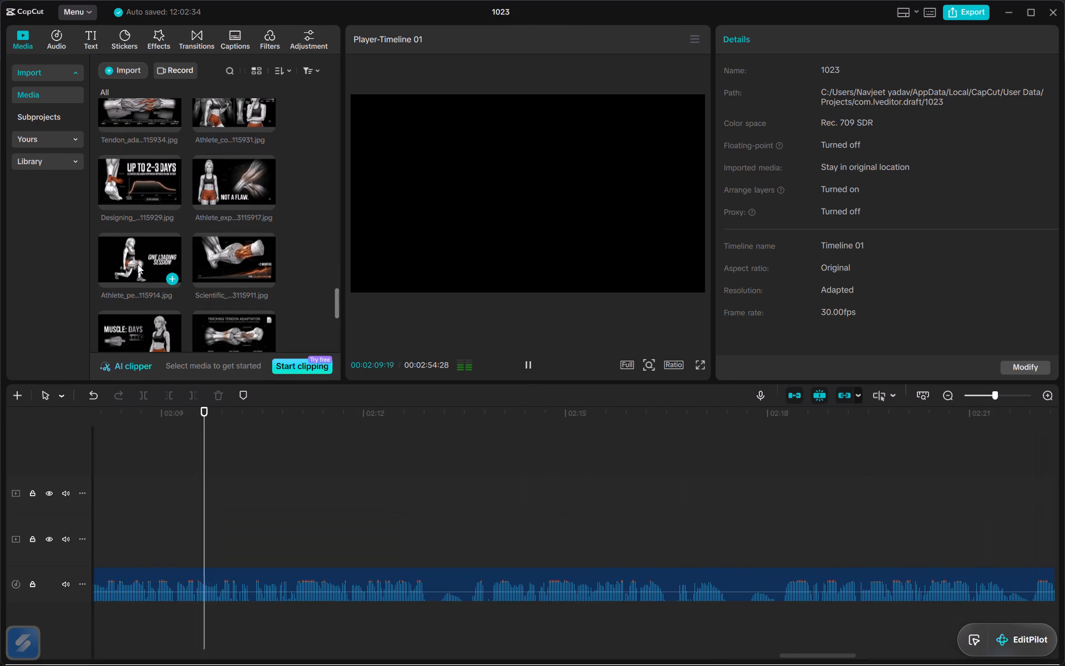
left_click(138, 264)
scroll(224, 431, "right", 2)
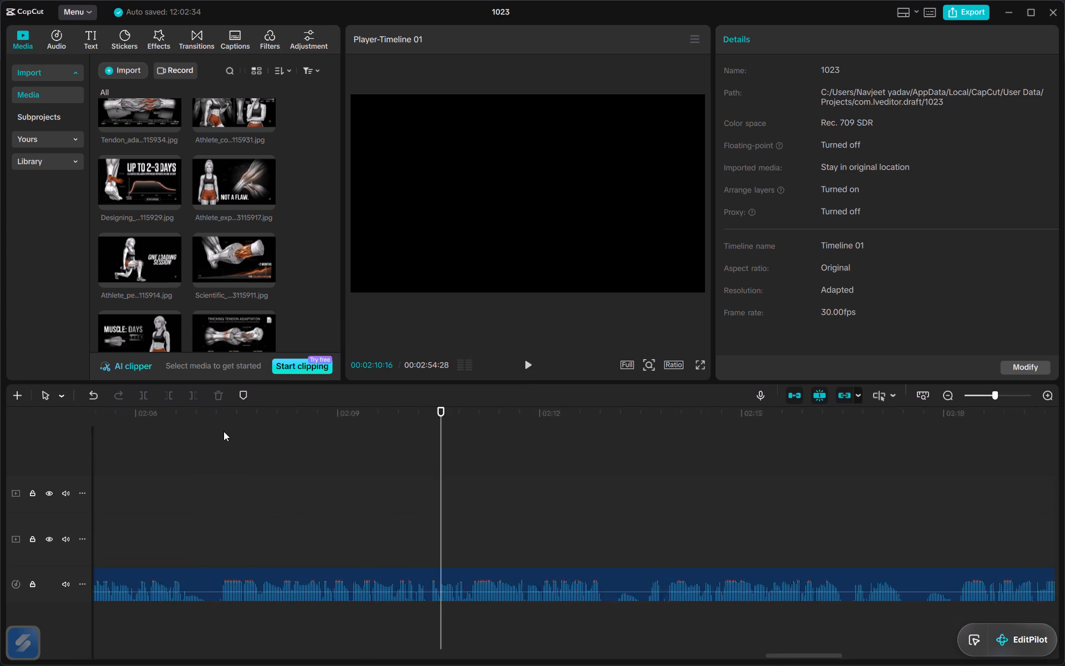
scroll(224, 431, "right", 3)
left_click_drag(150, 281, 149, 275)
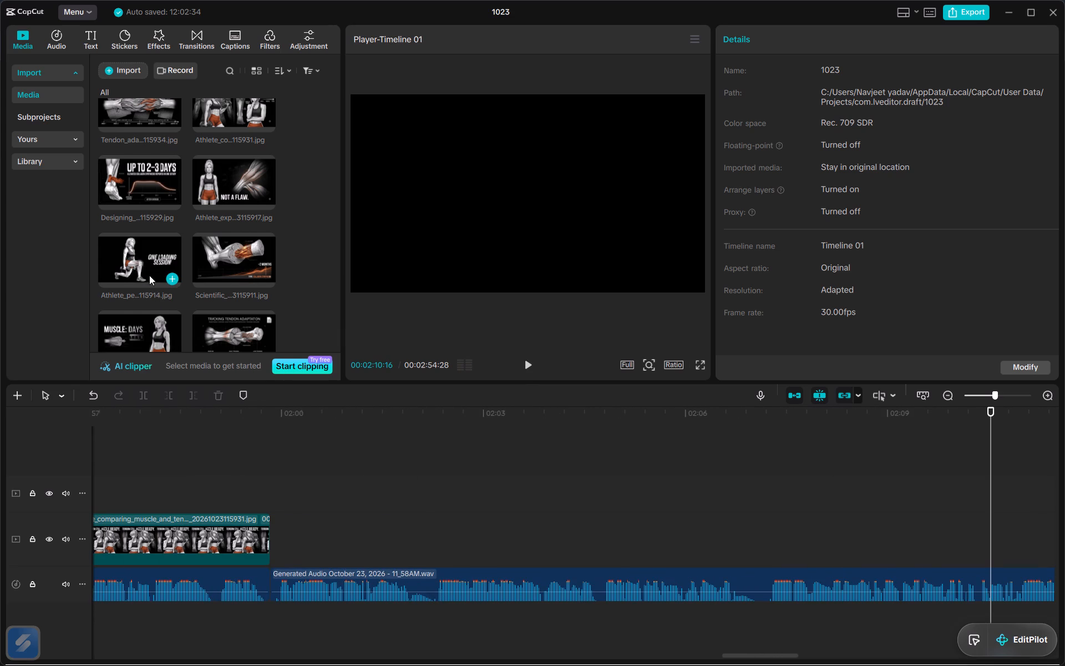
left_click_drag(149, 275, 251, 279)
left_click_drag(150, 266, 151, 256)
left_click_drag(151, 256, 291, 527)
Play the narration over the "One Loading Session" clip and trim the clip's end to the pause at about 00:02:02:08.
key("space")
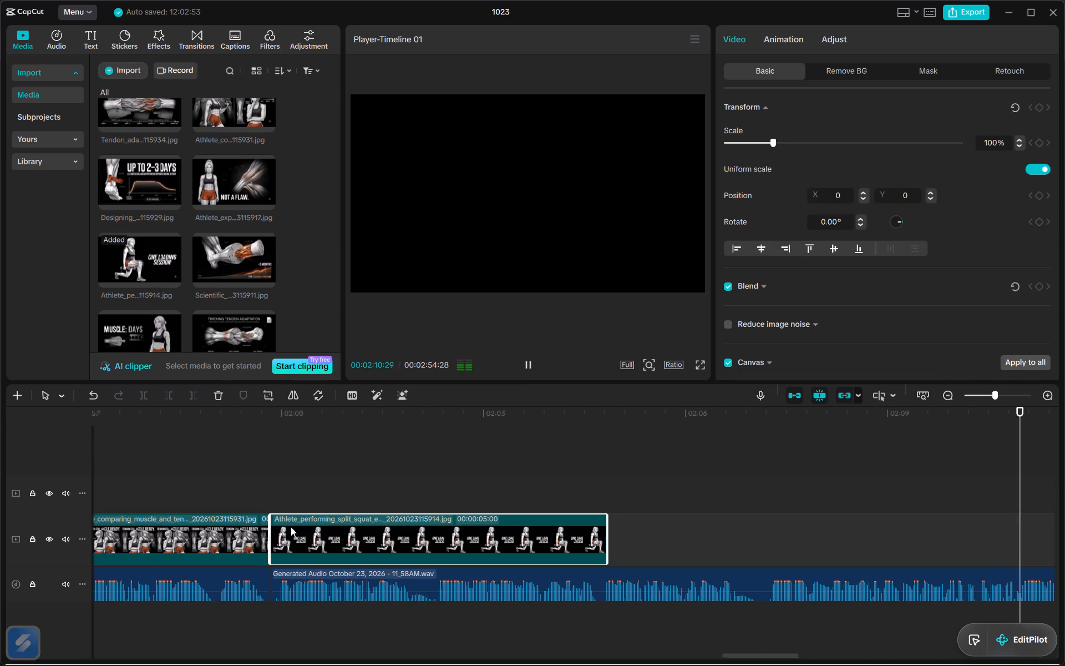
left_click(314, 426)
scroll(314, 426, "down", 11, "ctrl")
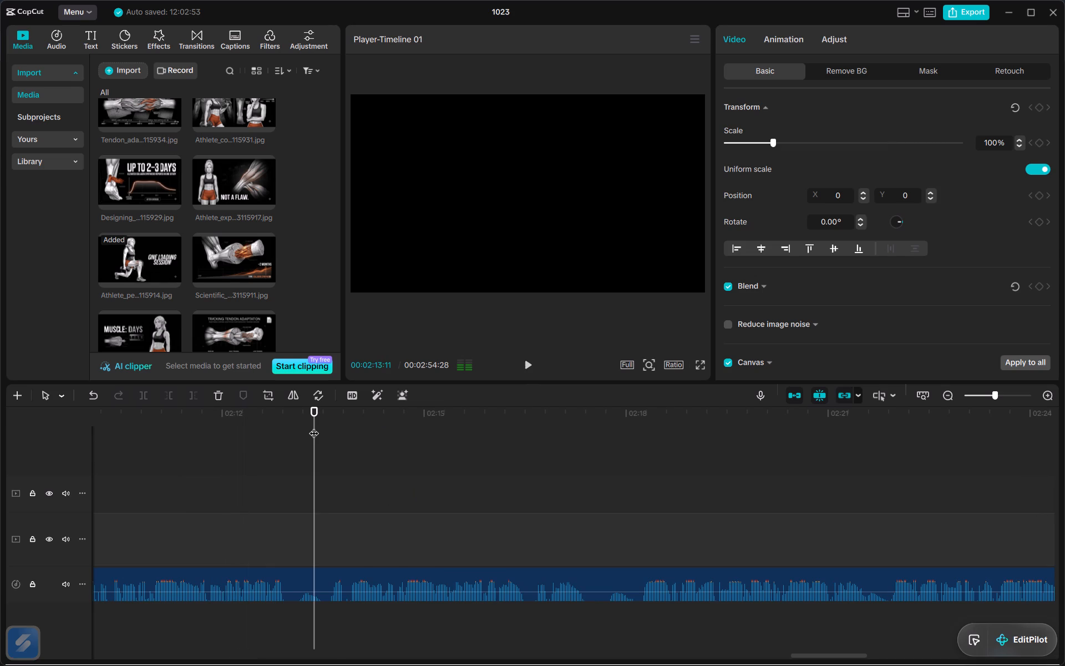
scroll(314, 426, "down", 15, "ctrl")
scroll(331, 478, "down", 6, "ctrl")
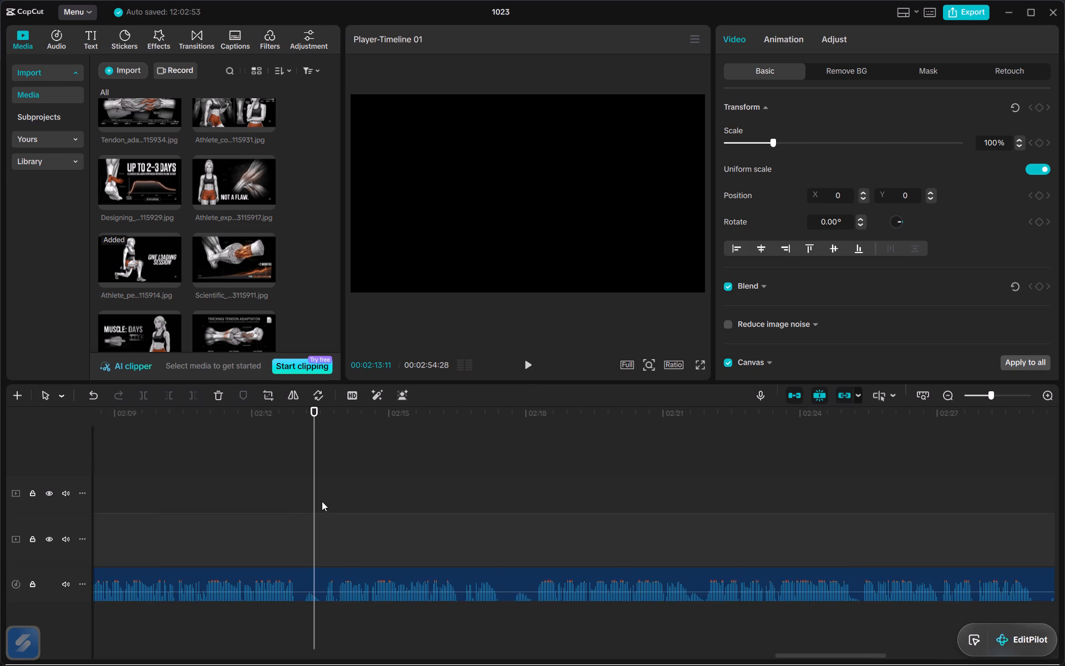
scroll(325, 523, "right", 2)
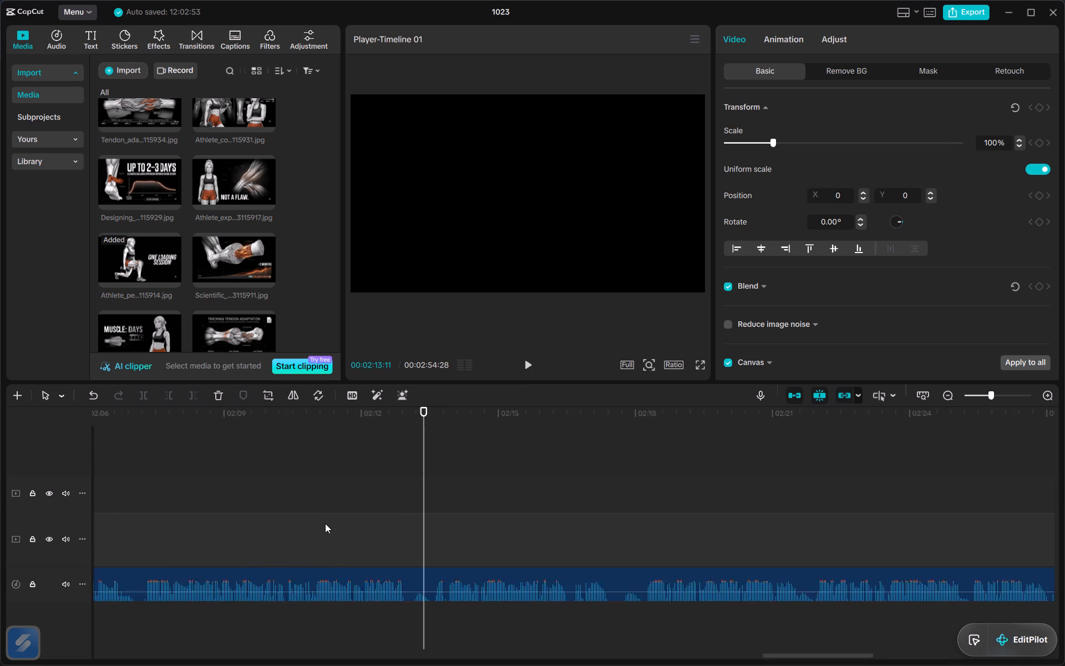
scroll(325, 523, "right", 2)
scroll(325, 523, "down", 3, "ctrl")
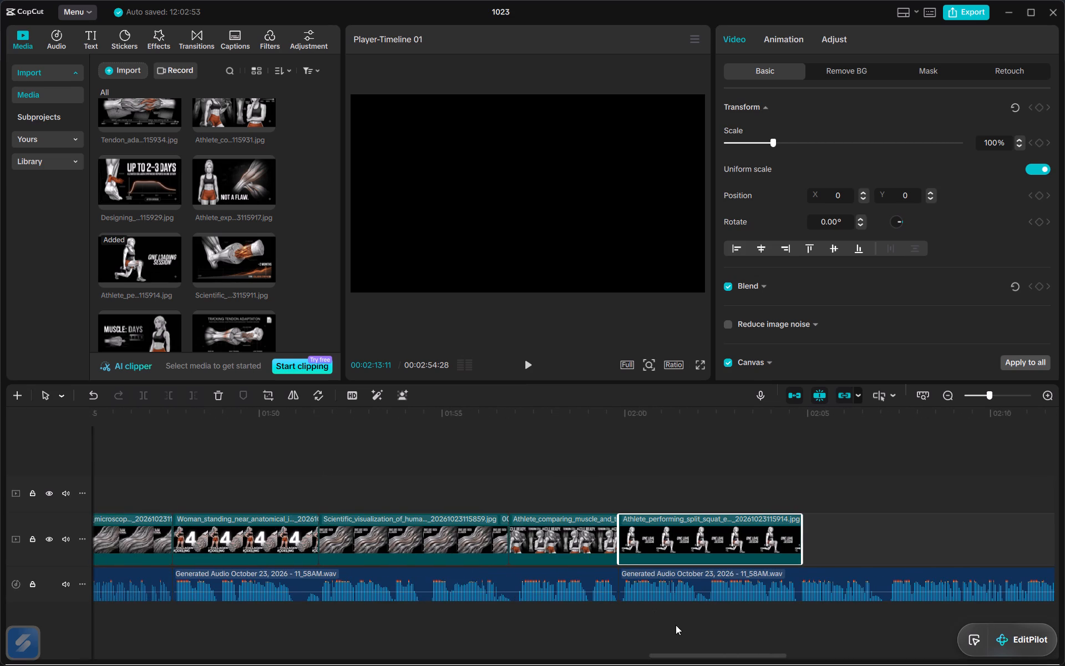
scroll(455, 643, "left", 1)
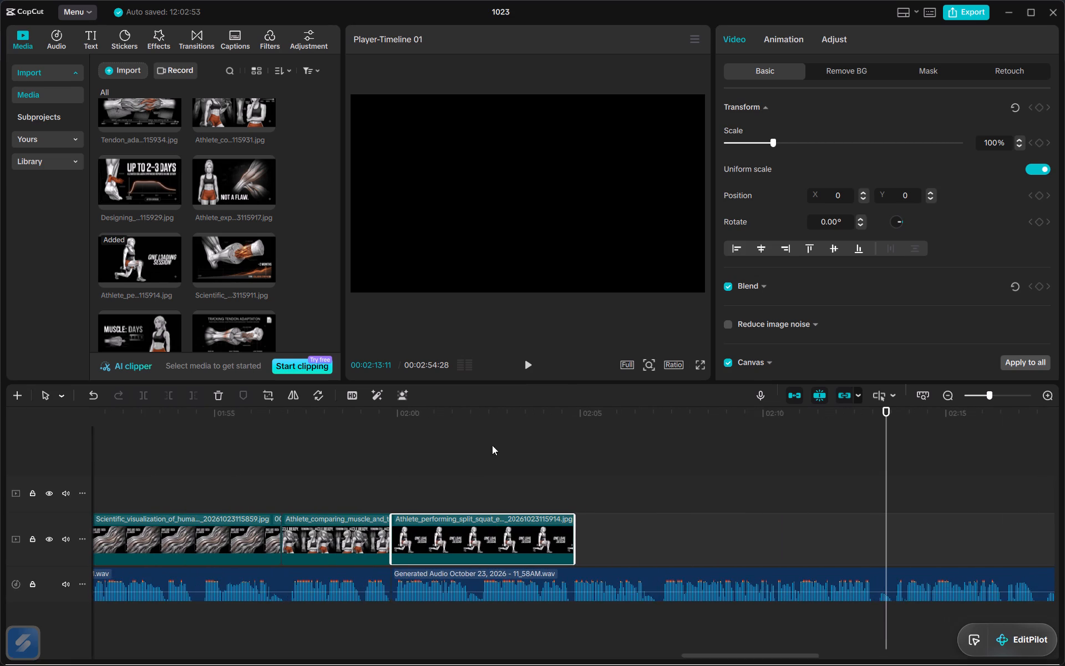
left_click(493, 411)
key("space")
scroll(506, 477, "left", 1)
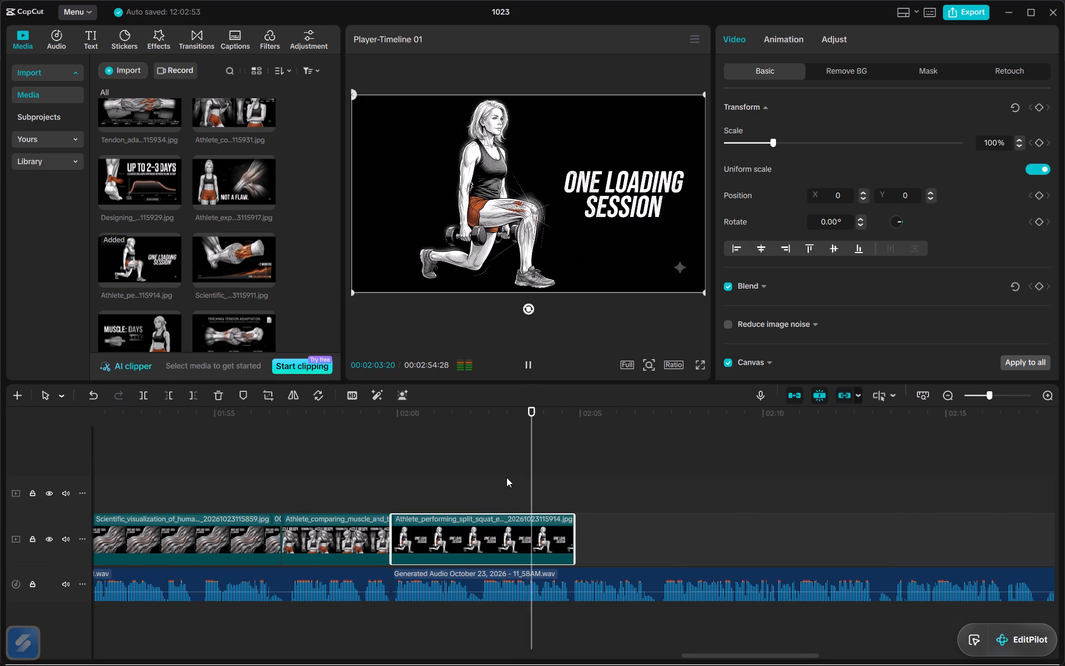
scroll(506, 477, "left", 1)
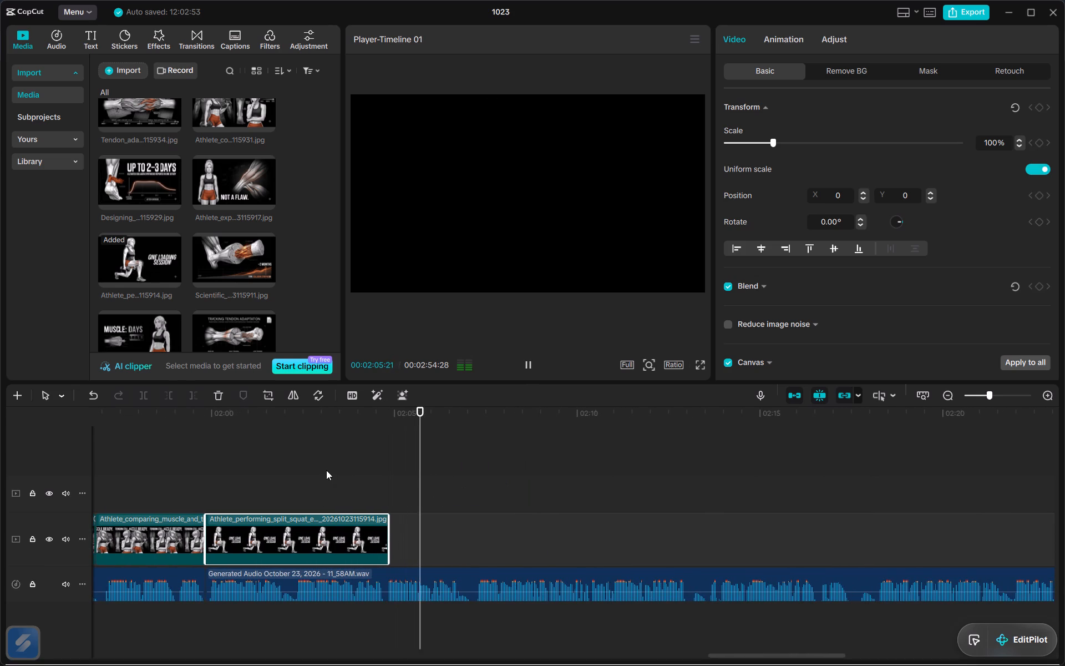
key("space")
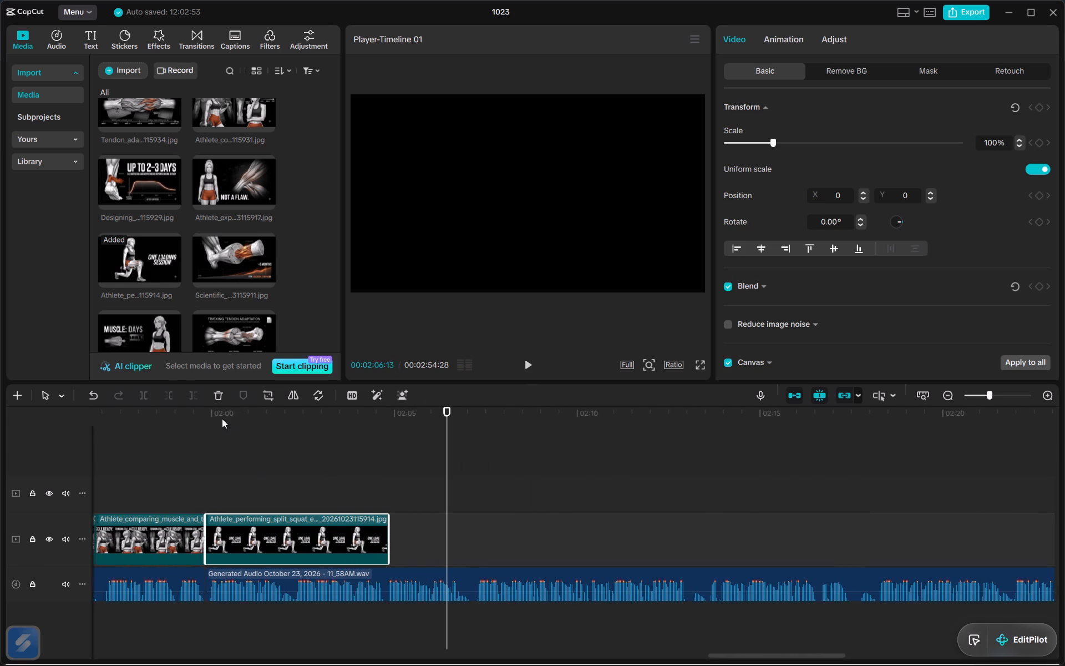
left_click(221, 420)
left_click_drag(221, 420, 202, 424)
key("space")
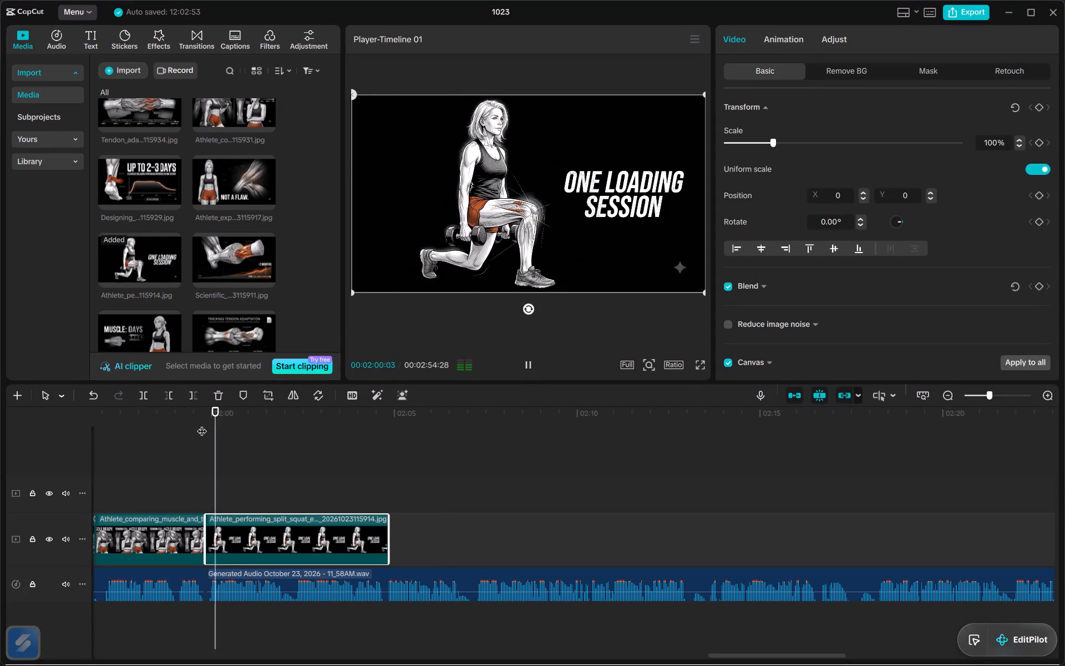
left_click(332, 532)
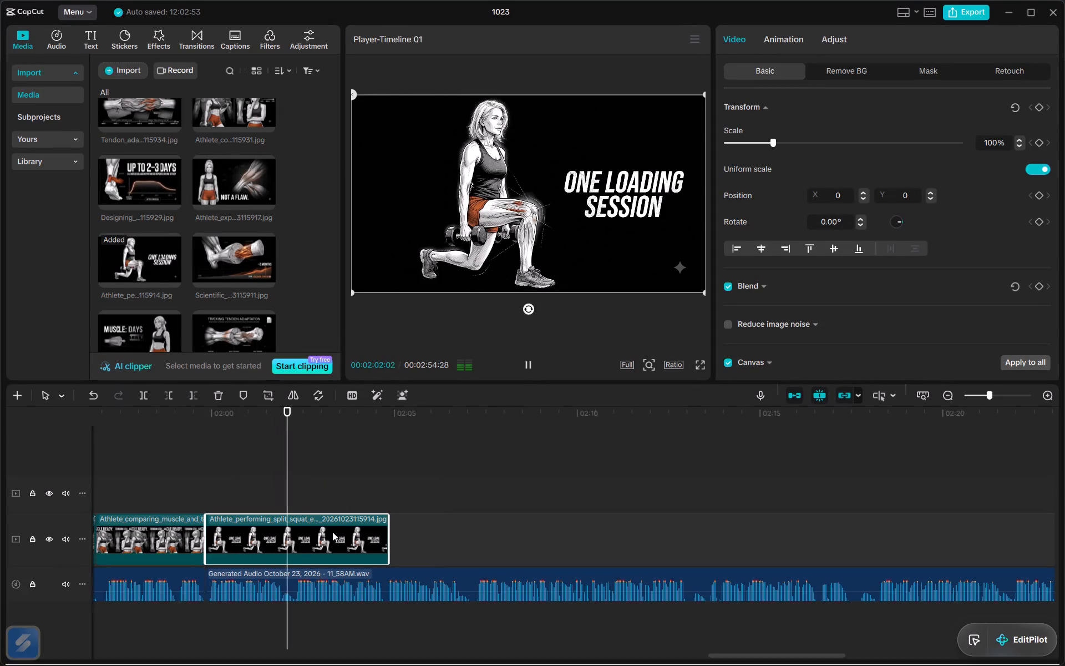
left_click_drag(388, 542, 312, 548)
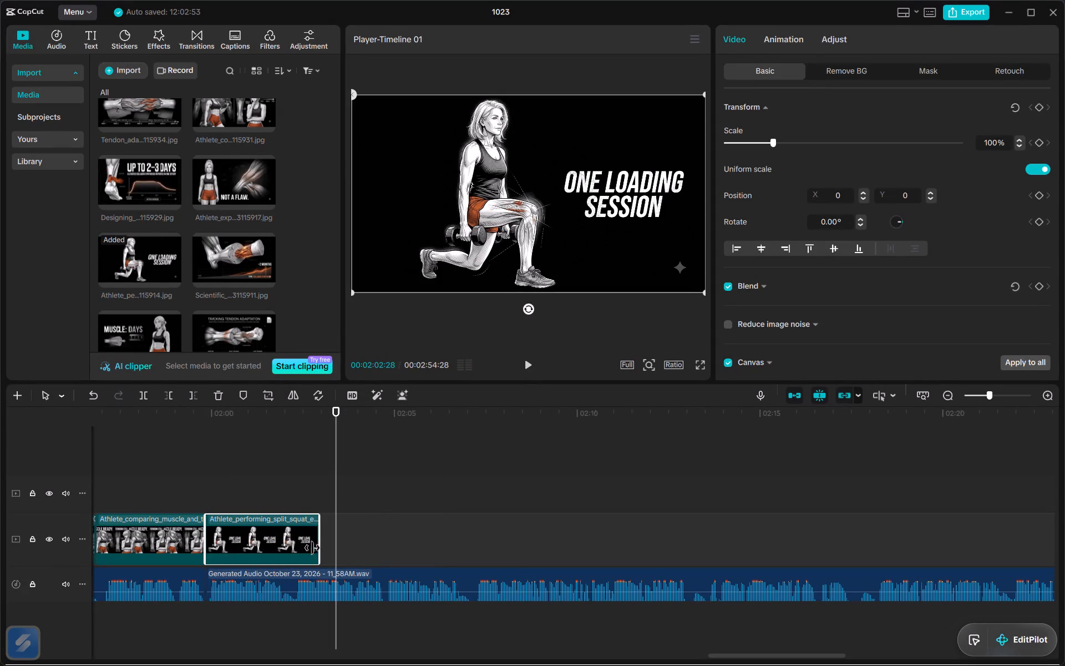
left_click_drag(312, 548, 291, 548)
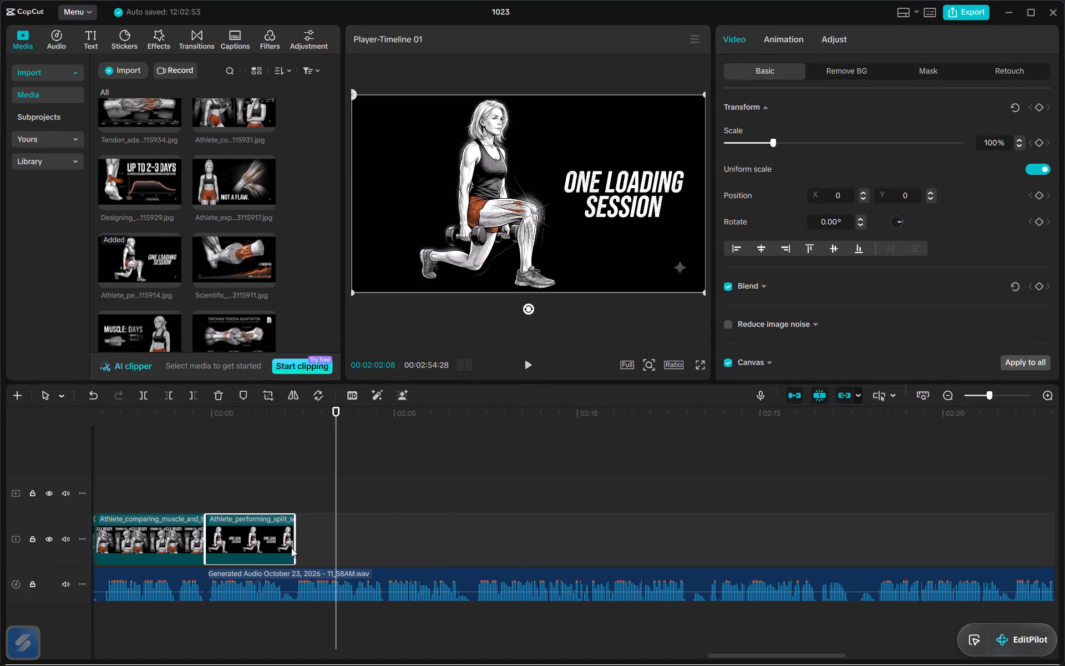
Place the "~2 Months Type I Collagen Synthesis" image on the main video track directly after the "One Loading Session" clip.
left_click(222, 268)
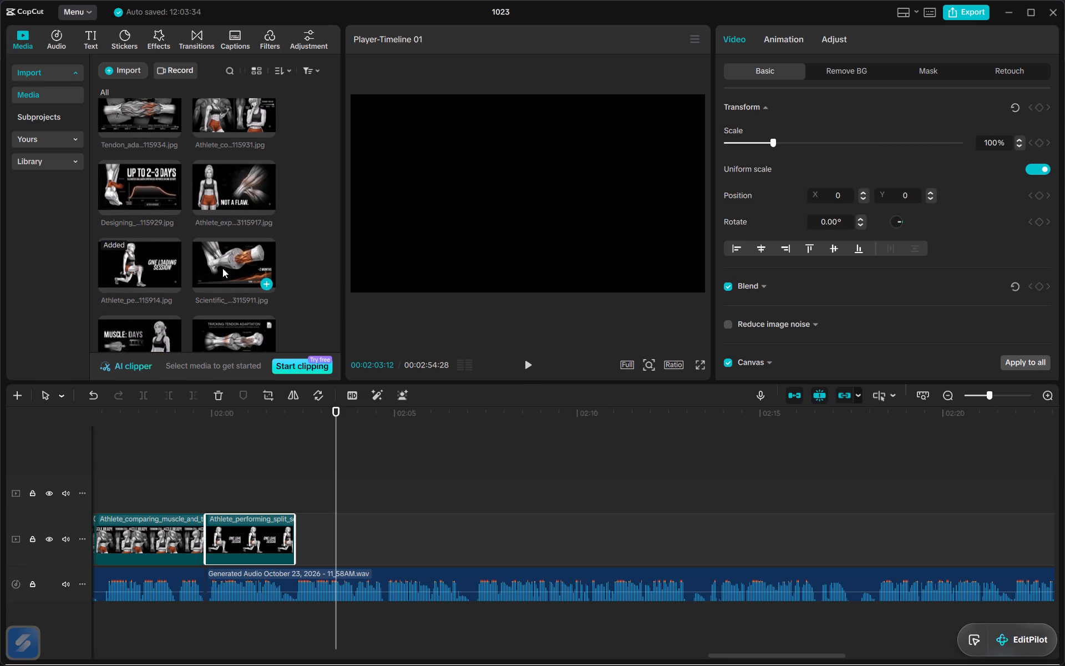
left_click_drag(222, 268, 315, 541)
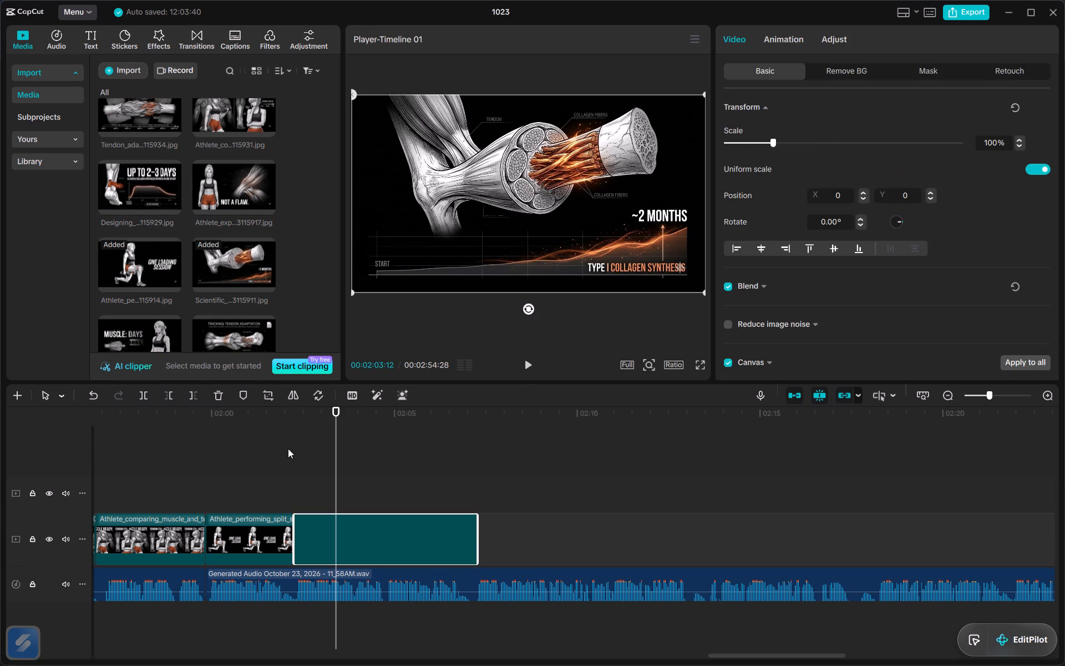
Listen to the following narration and place the "Up to 2–3 Days" image directly after the "Type I Collagen Synthesis" clip.
left_click(288, 448)
key("space")
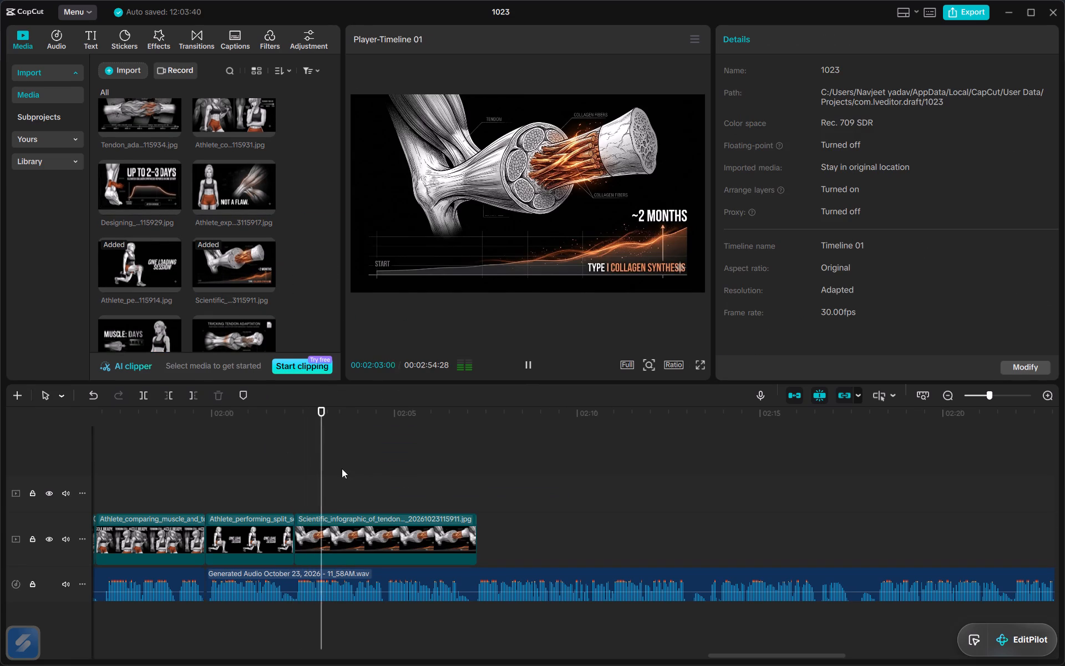
scroll(418, 553, "left", 1)
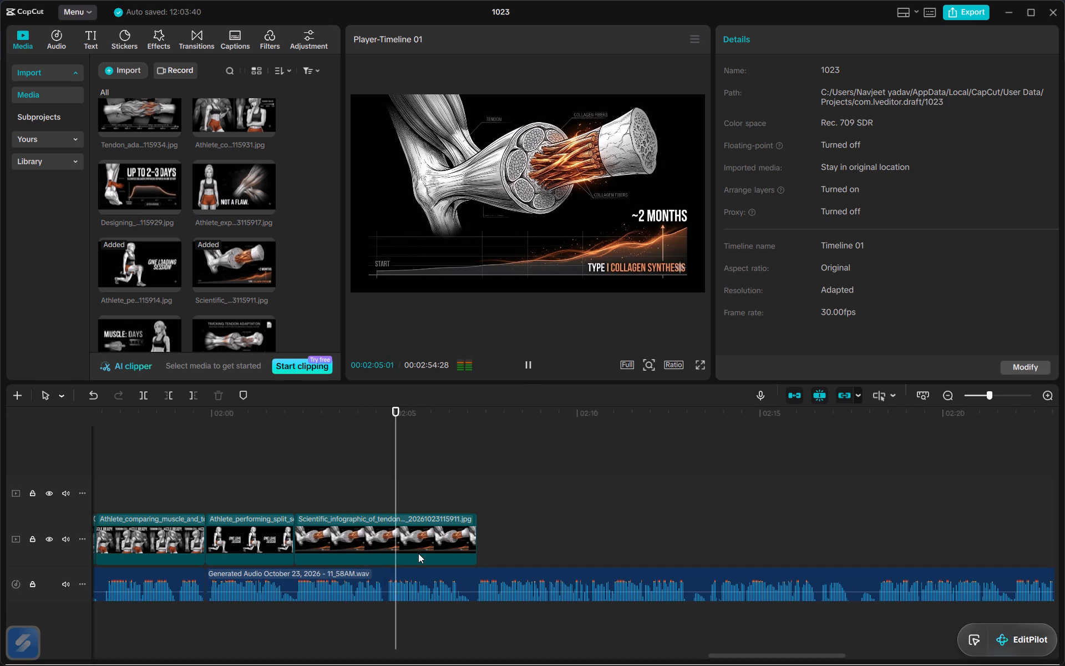
left_click(433, 550)
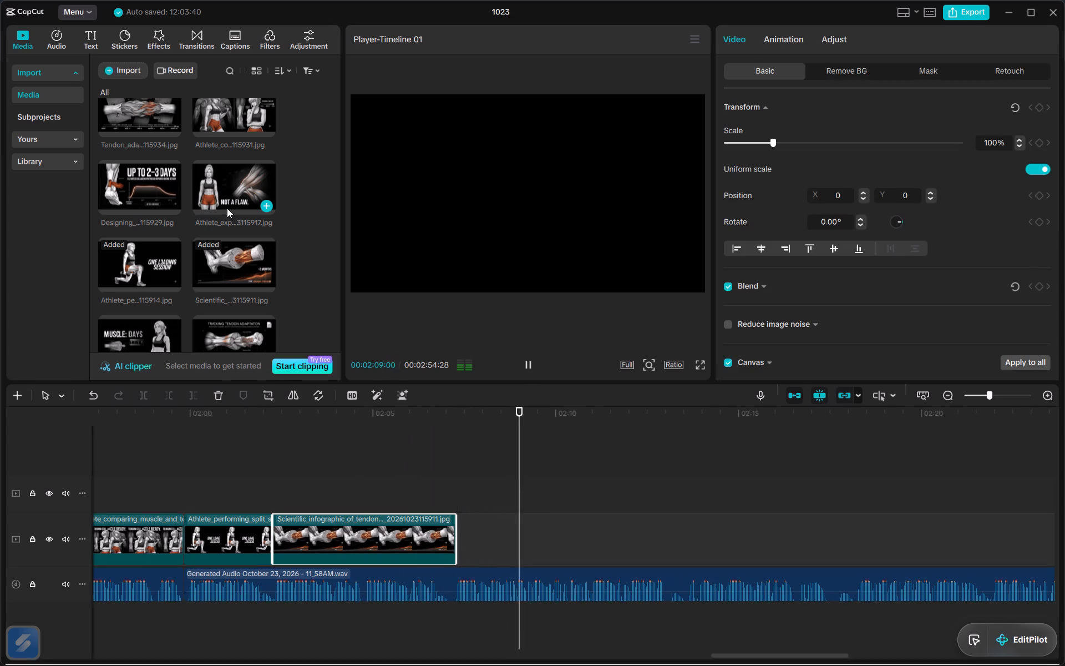
scroll(227, 208, "up", 1)
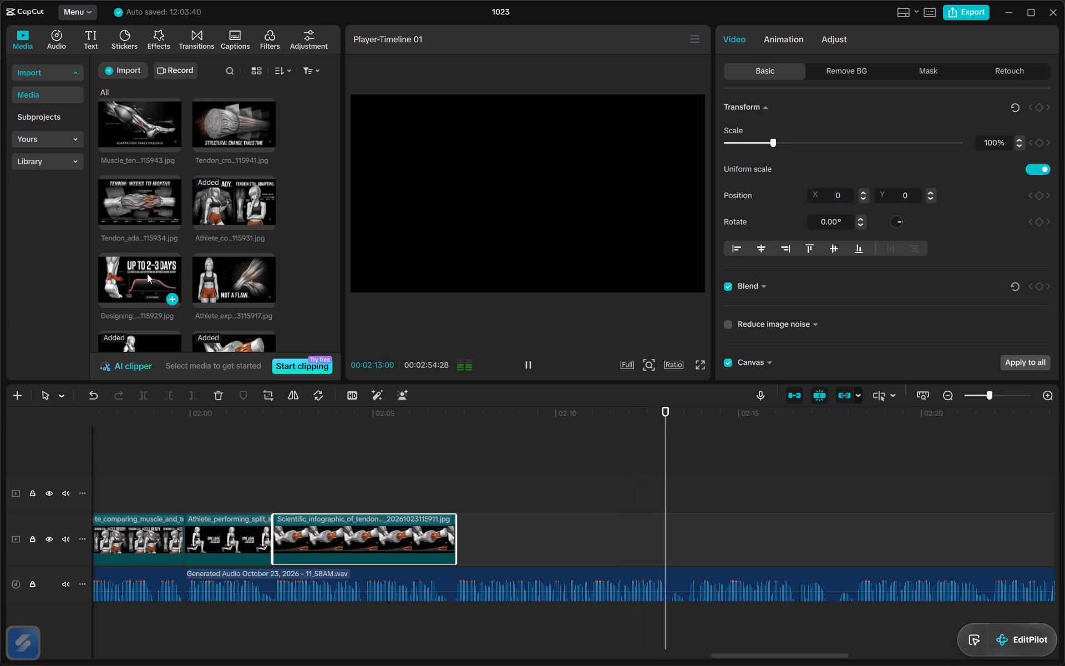
left_click_drag(147, 274, 448, 572)
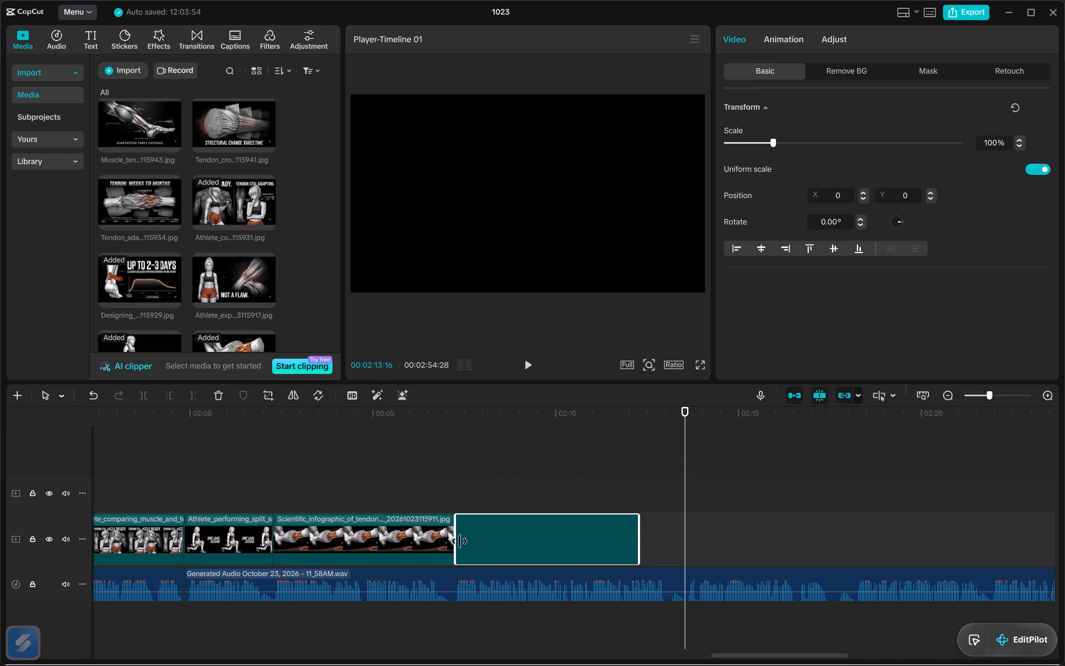
Play the narration over the "Up to 2–3 Days" clip and extend the clip's end to a duration of 00:00:06:05.
key("space")
left_click(457, 420)
key("space")
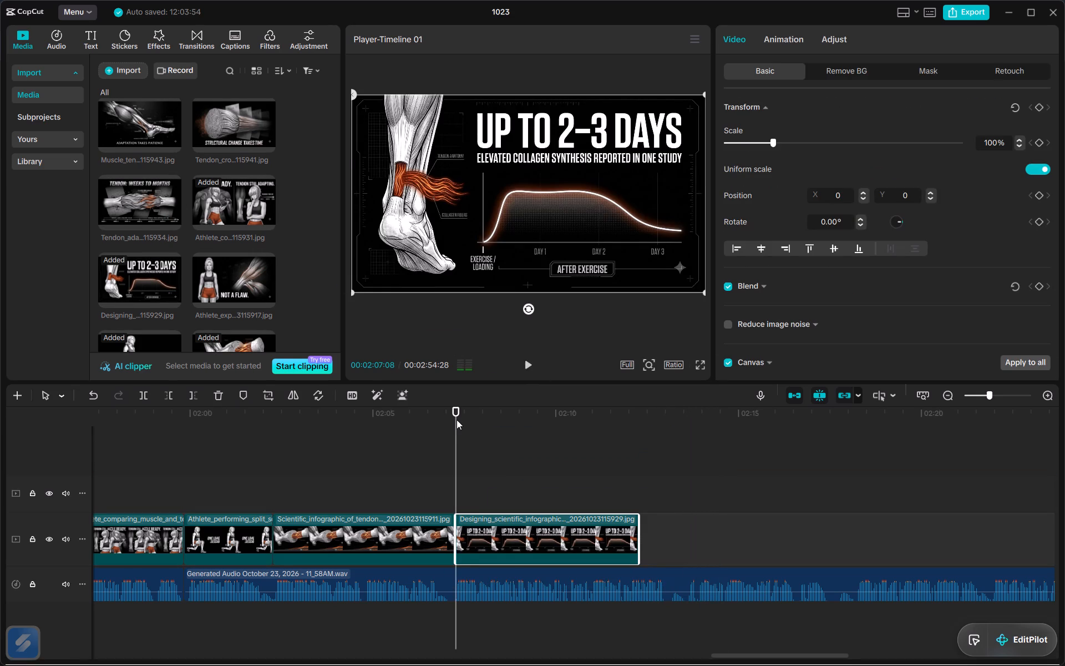
key("space")
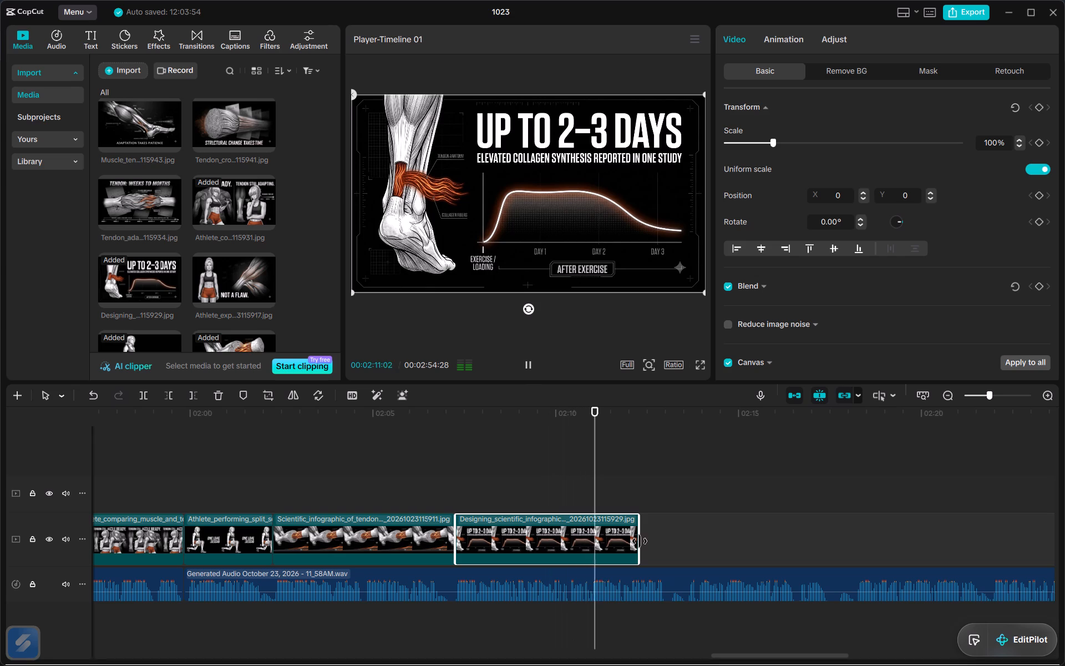
left_click_drag(640, 541, 667, 538)
key("space")
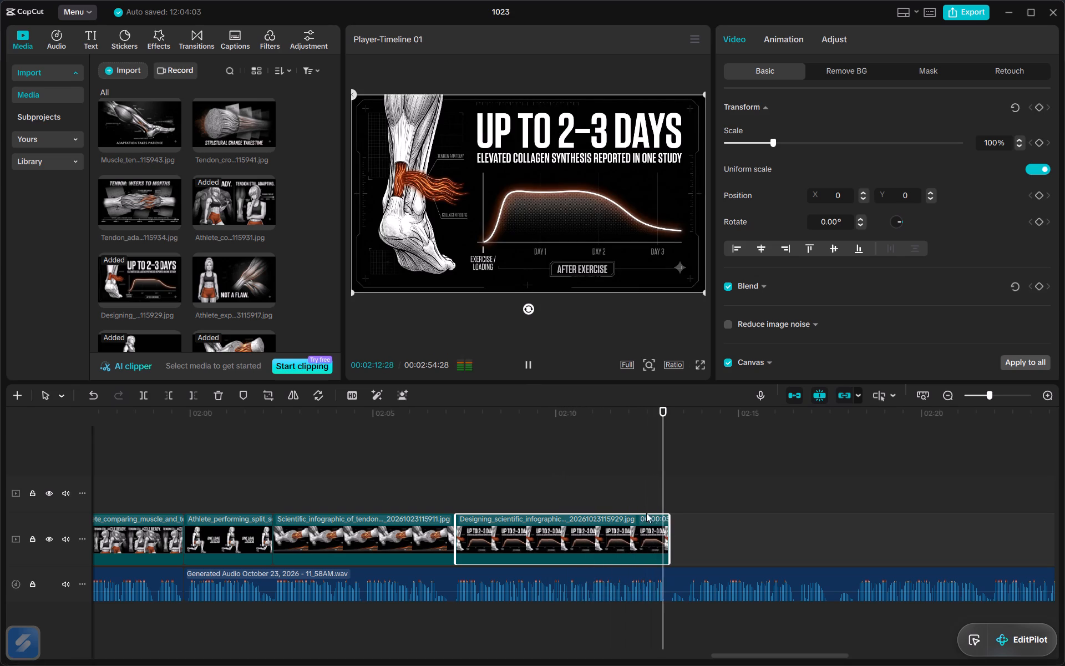
scroll(630, 563, "left", 1)
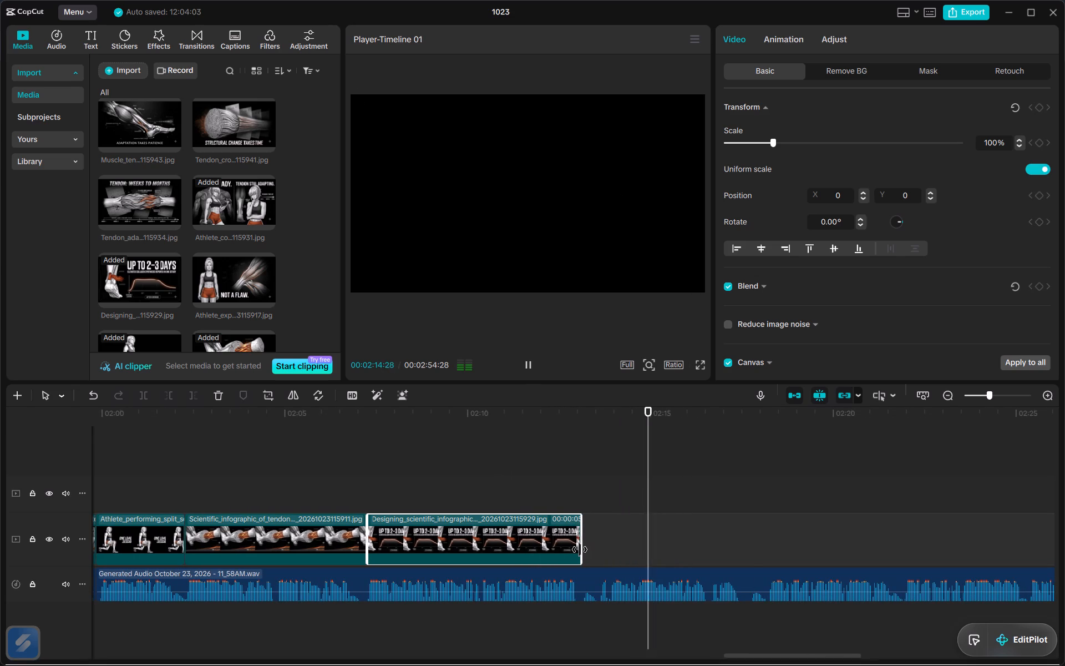
left_click_drag(580, 549, 591, 549)
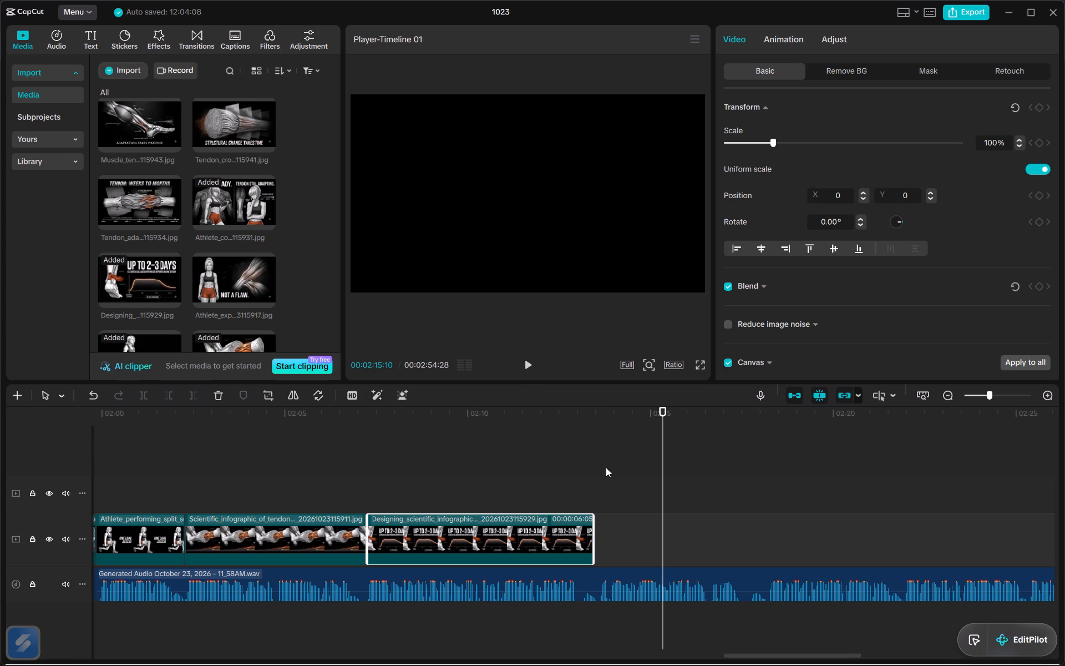
Listen to the following narration and place the "Structural Change Takes Time" image directly after the "Up to 2–3 Days" clip.
left_click(598, 428)
key("space")
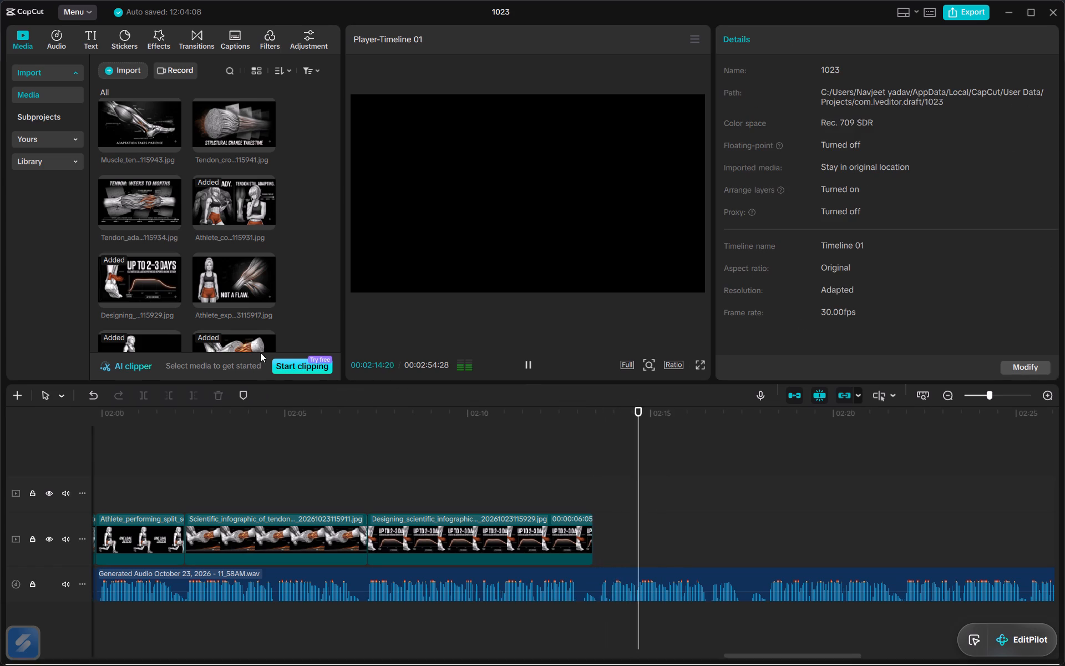
scroll(199, 225, "up", 1)
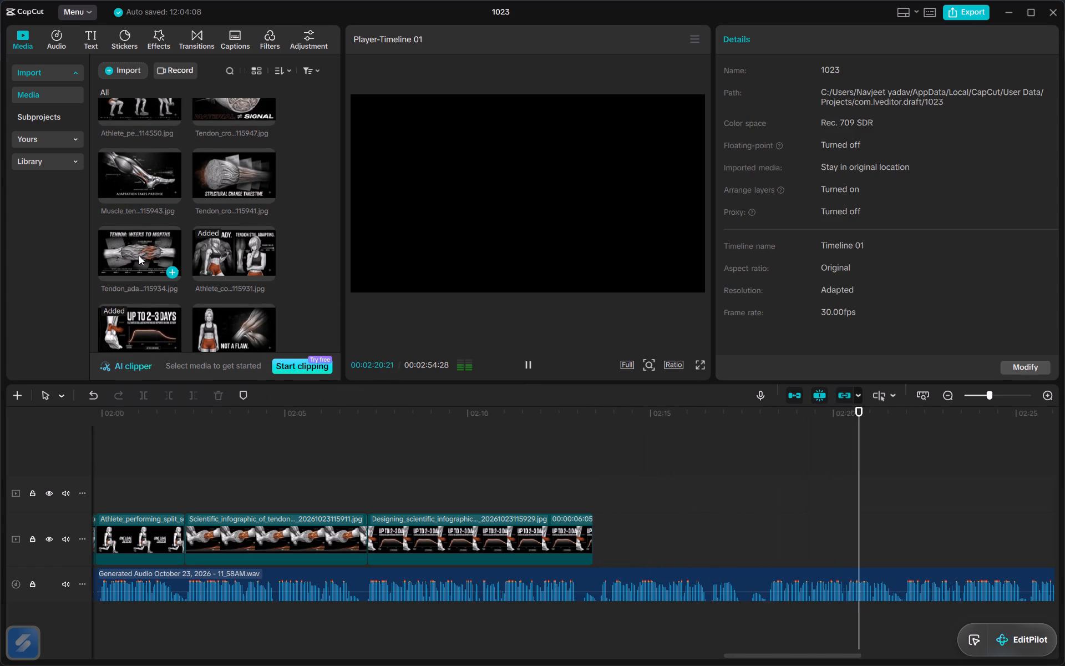
left_click(216, 188)
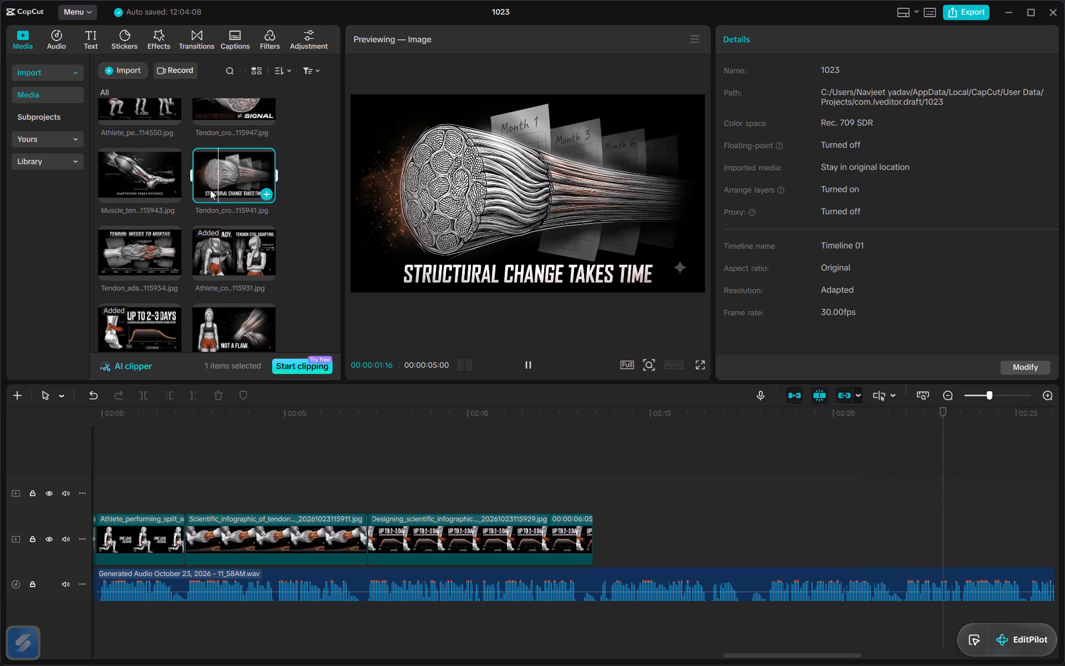
left_click_drag(210, 190, 596, 562)
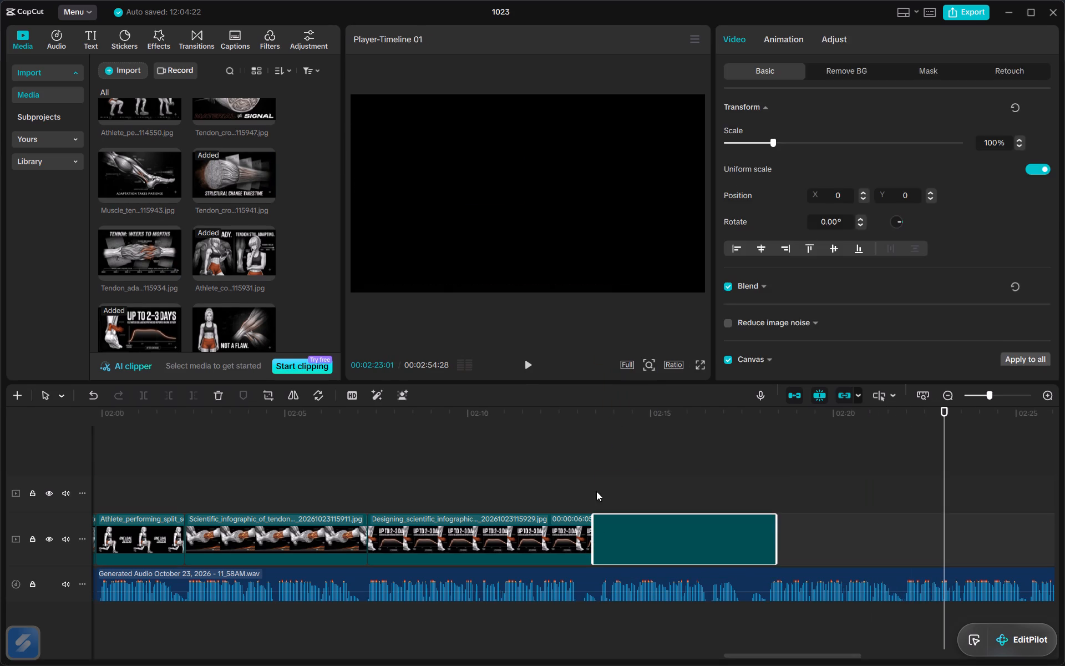
Listen to the narration from the "Structural Change Takes Time" clip through about 00:02:28 to check which images fit.
left_click(596, 491)
key("space")
scroll(595, 593, "left", 1)
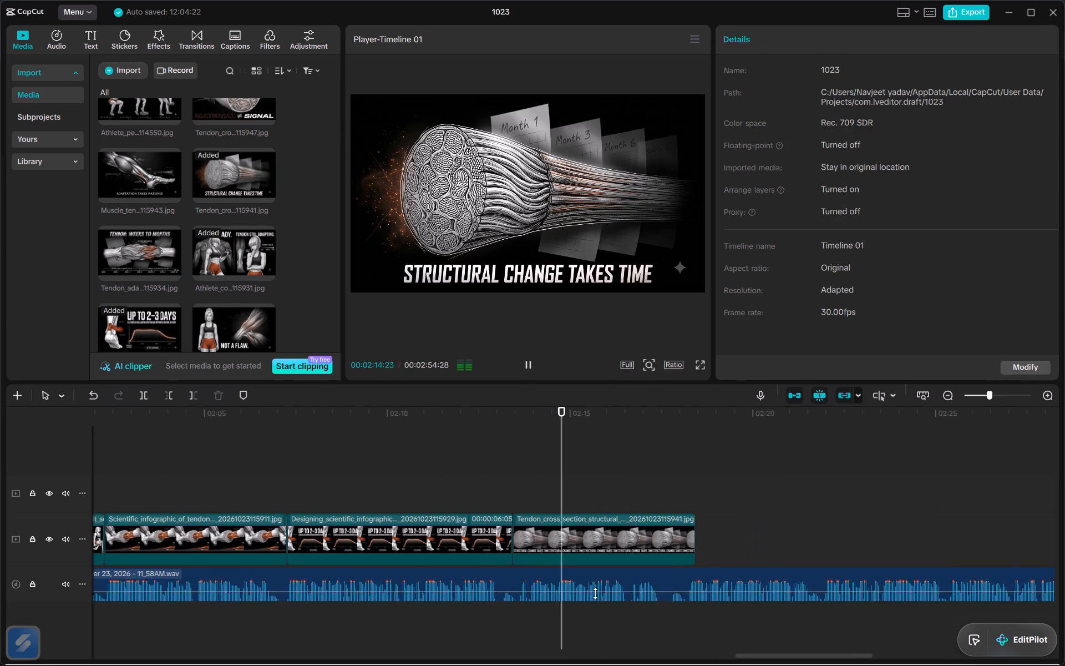
scroll(595, 593, "left", 2)
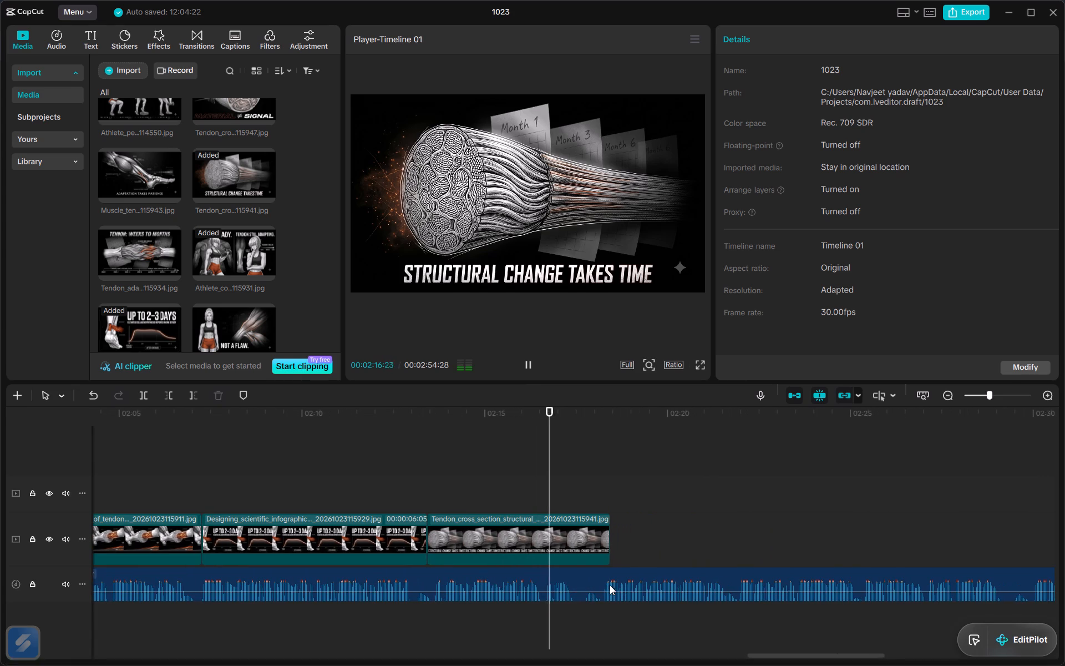
left_click(577, 557)
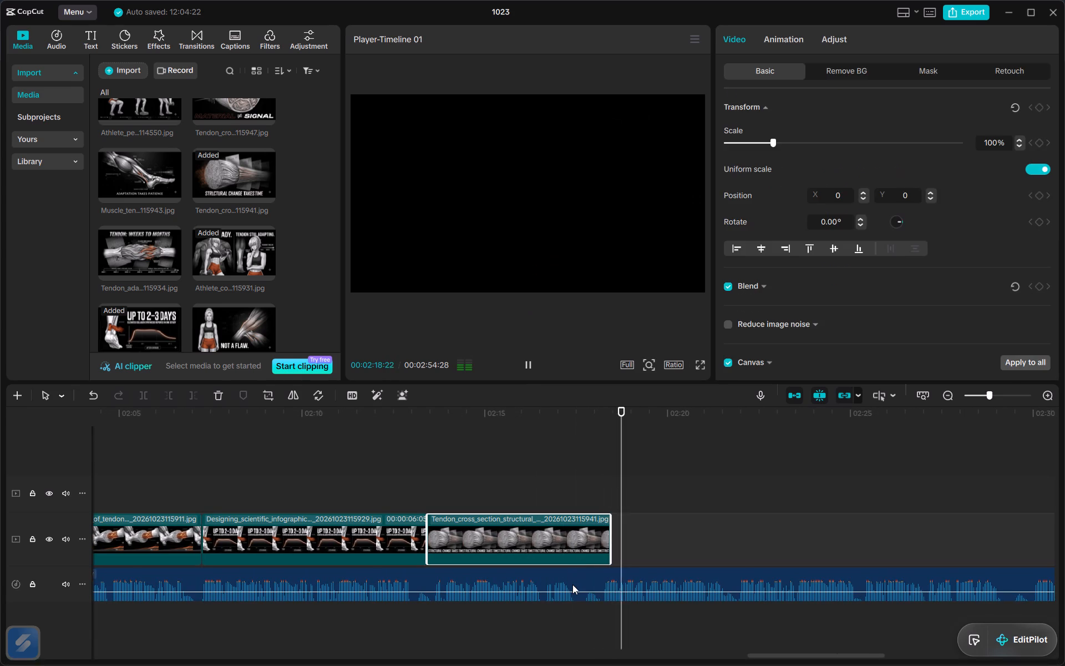
scroll(572, 584, "left", 1)
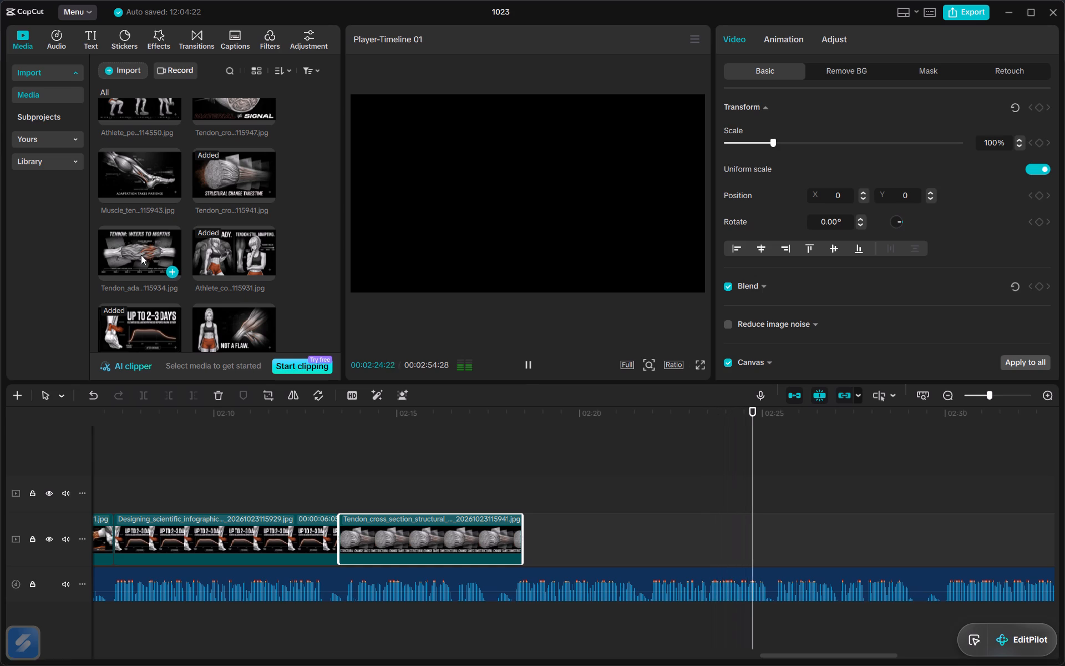
left_click(190, 524)
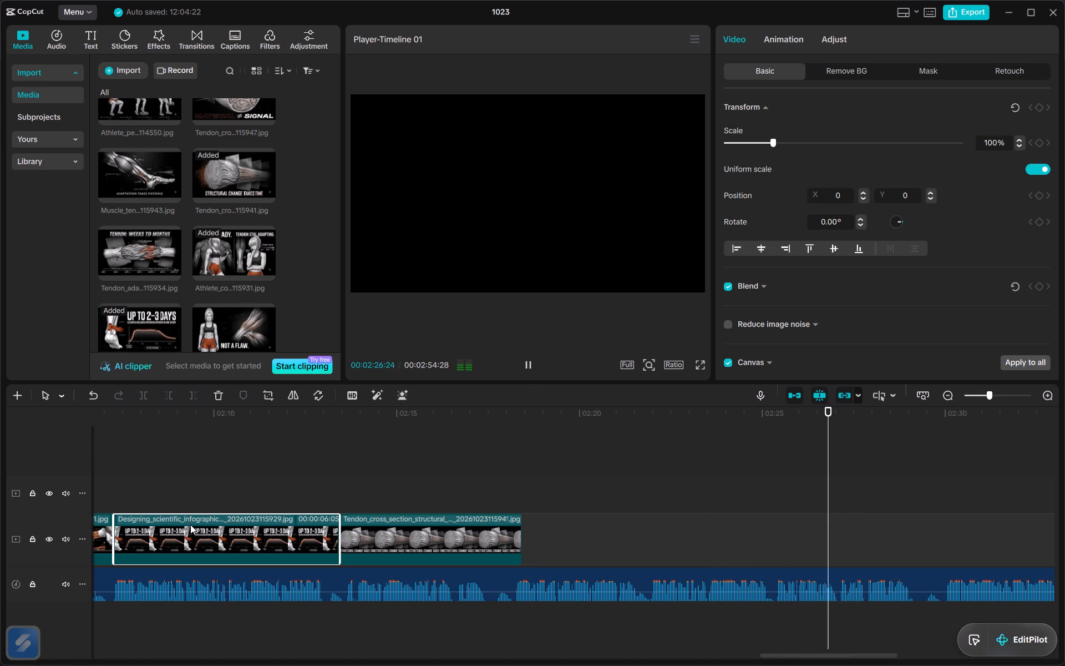
key("space")
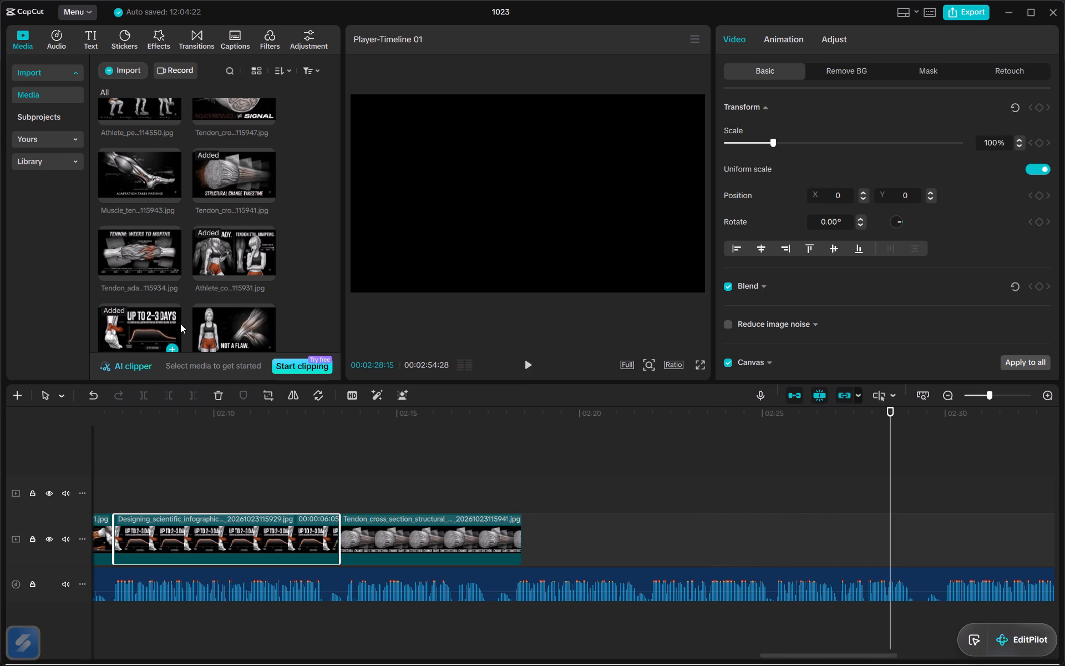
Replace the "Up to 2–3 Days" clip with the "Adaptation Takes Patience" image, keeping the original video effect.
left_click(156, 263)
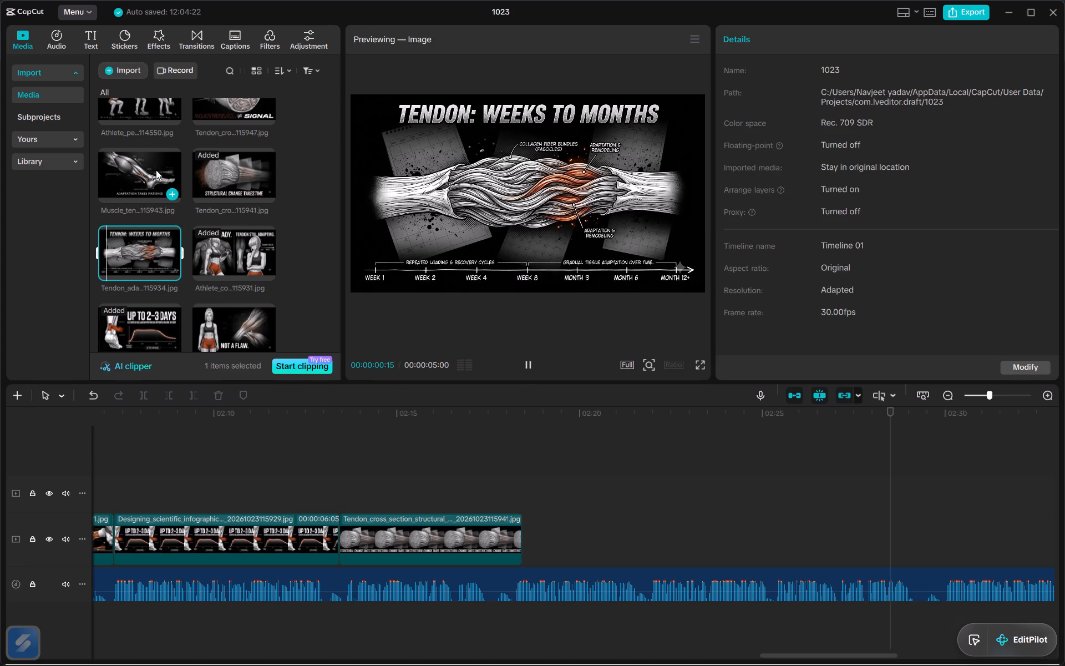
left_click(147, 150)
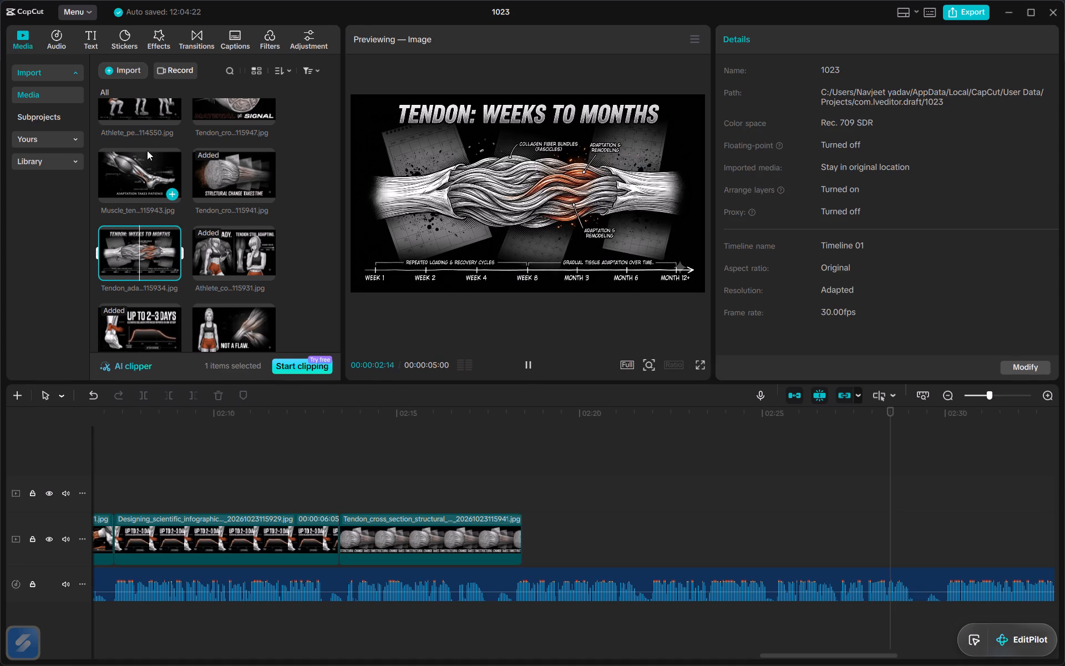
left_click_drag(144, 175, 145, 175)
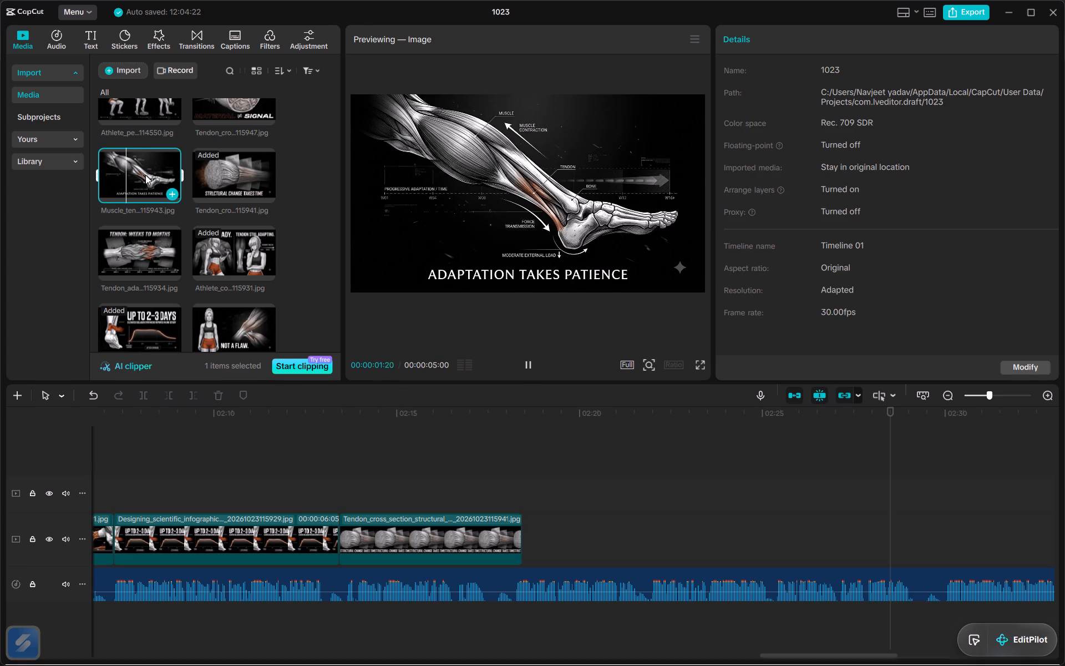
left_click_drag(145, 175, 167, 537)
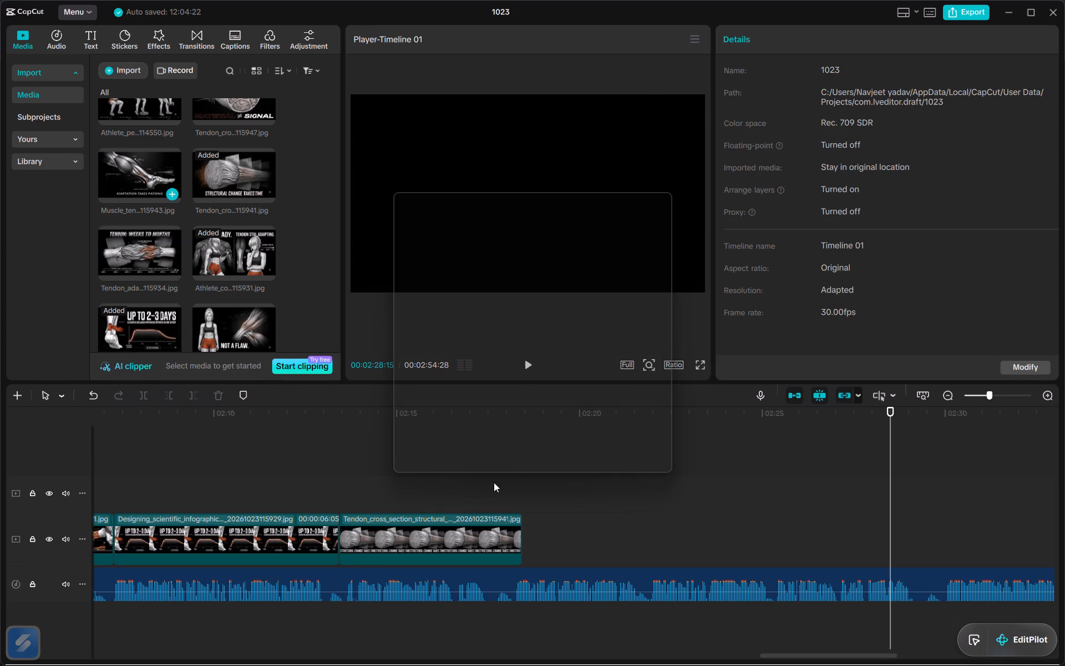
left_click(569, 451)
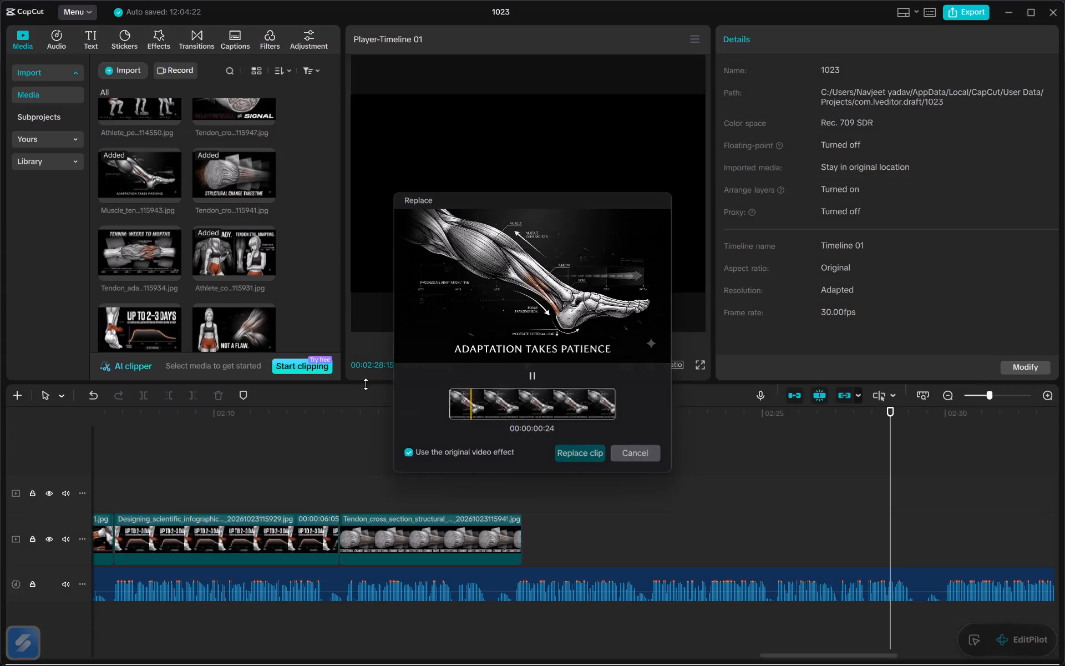
Replay the narration from about 00:02:07 and replace the "Adaptation Takes Patience" clip with the "Collagen Synthesis Can Stay Elevated for Days" image.
scroll(242, 335, "down", 2)
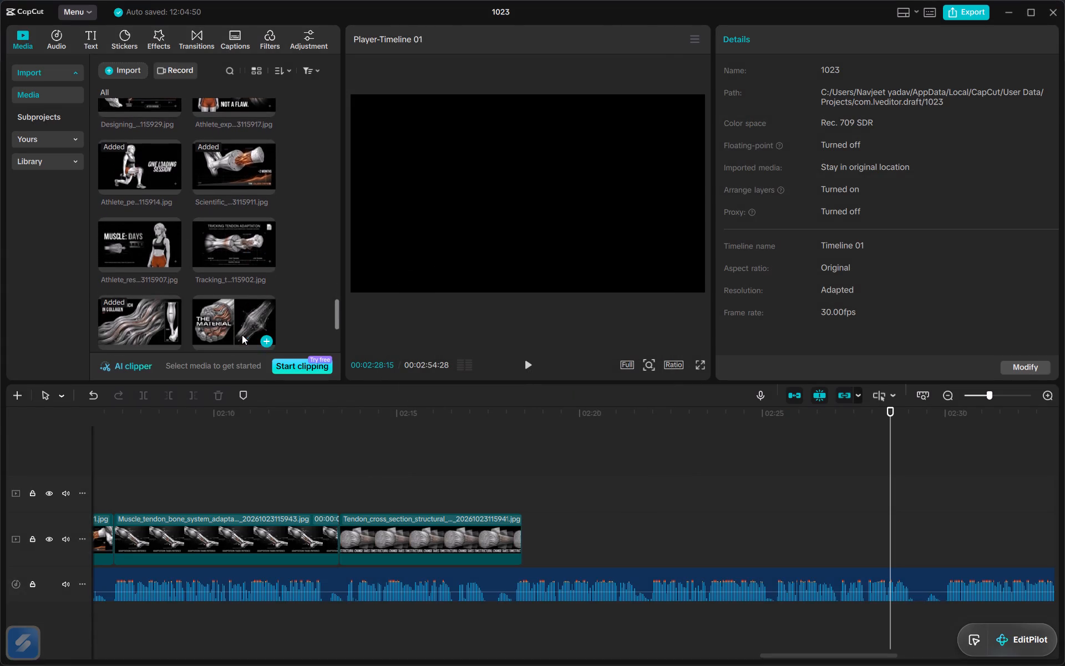
scroll(242, 335, "down", 1)
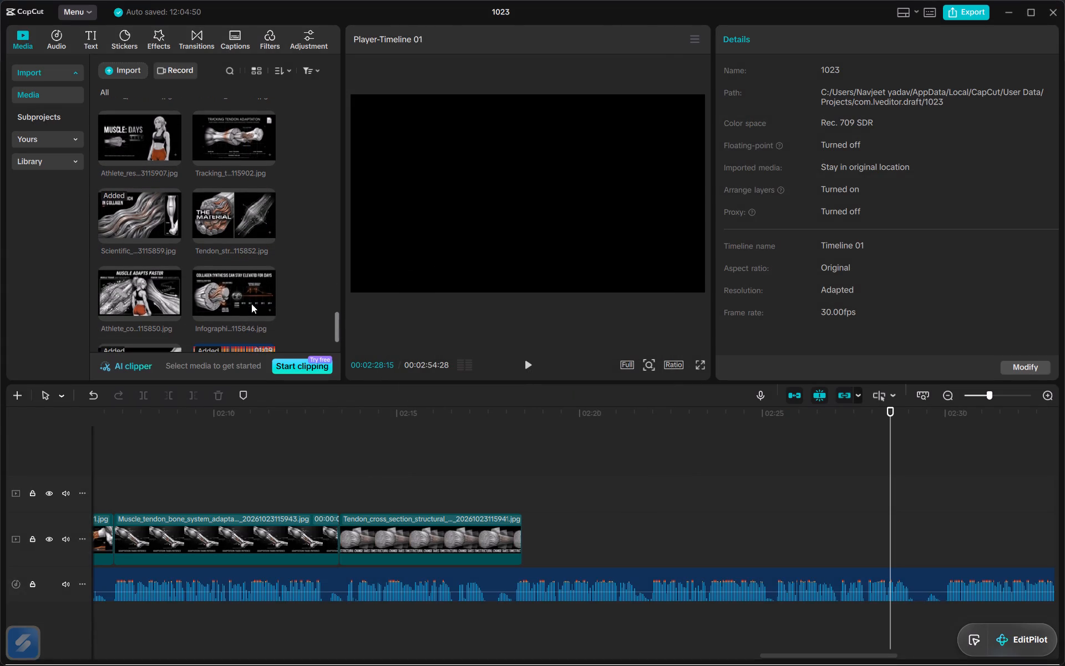
left_click(223, 292)
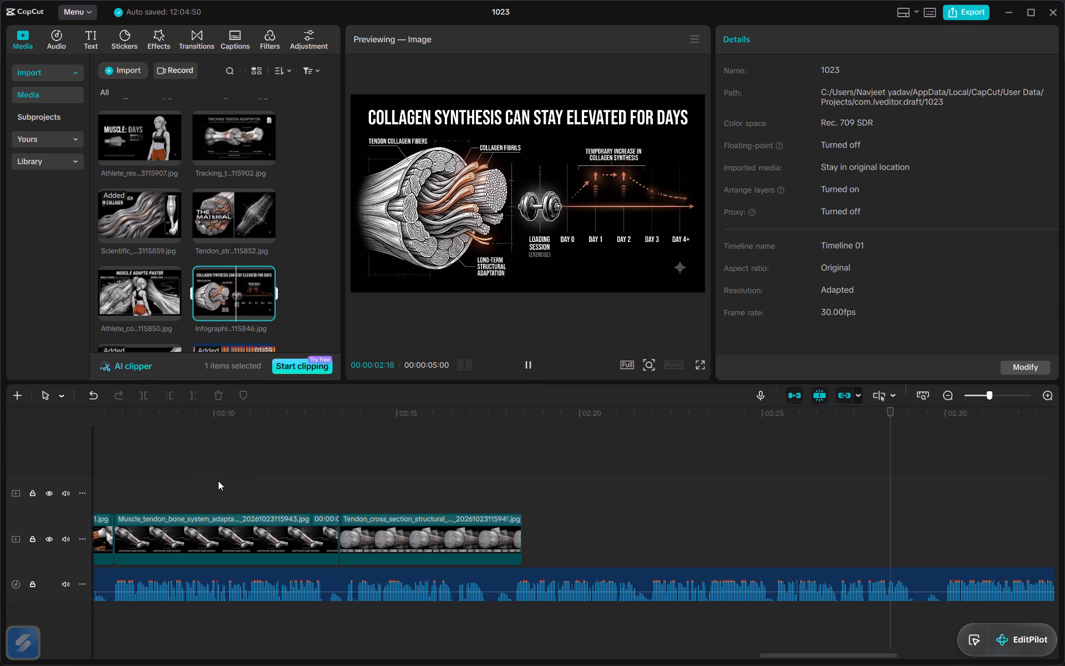
left_click(172, 423)
left_click_drag(172, 423, 145, 418)
left_click(135, 415)
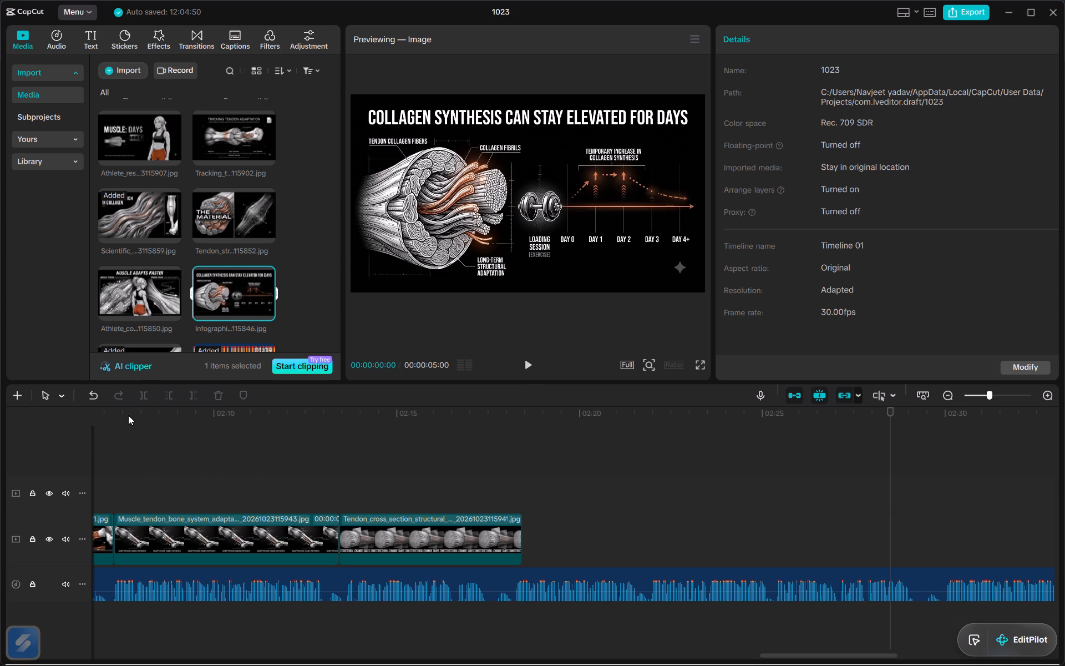
triple_click(128, 415)
double_click(128, 415)
double_click(126, 435)
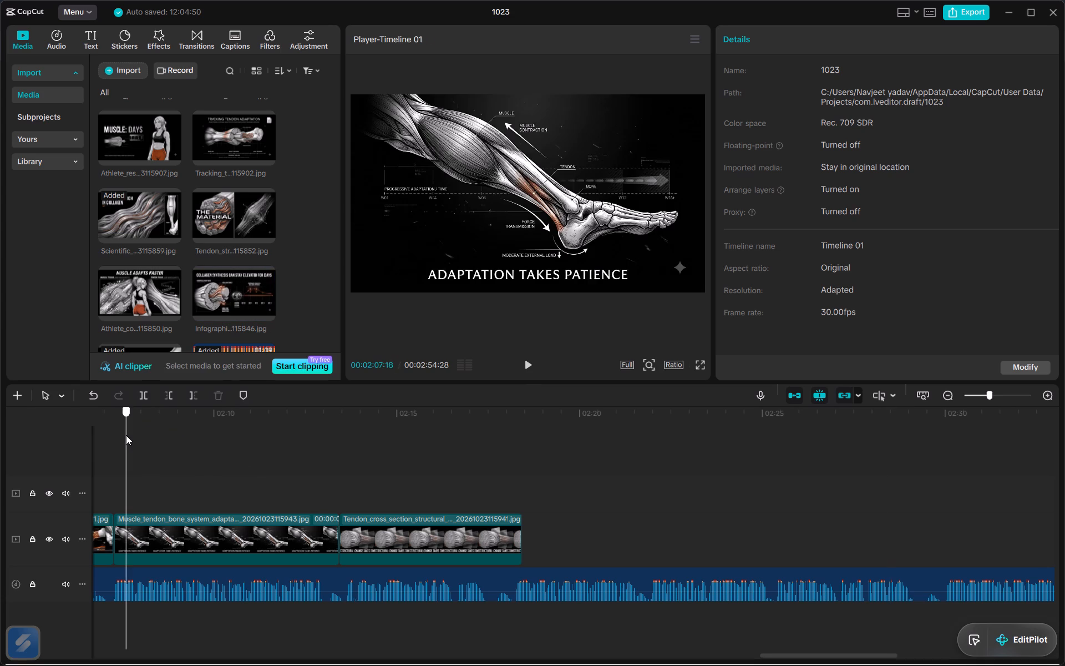
left_click_drag(126, 435, 110, 436)
key("space")
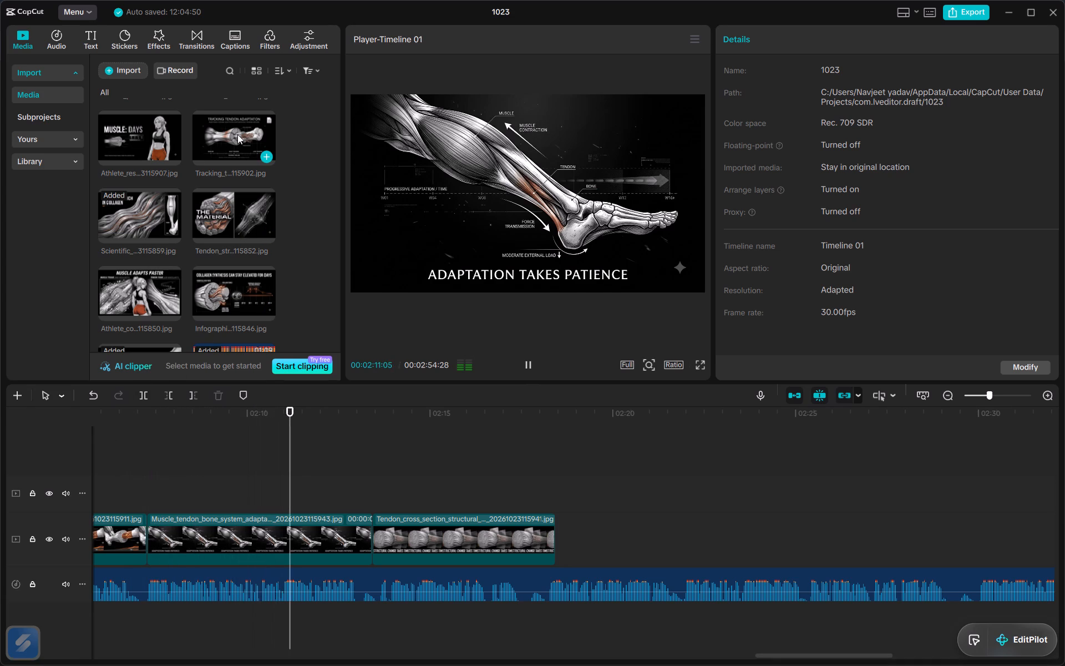
left_click(231, 278)
left_click_drag(234, 280, 220, 529)
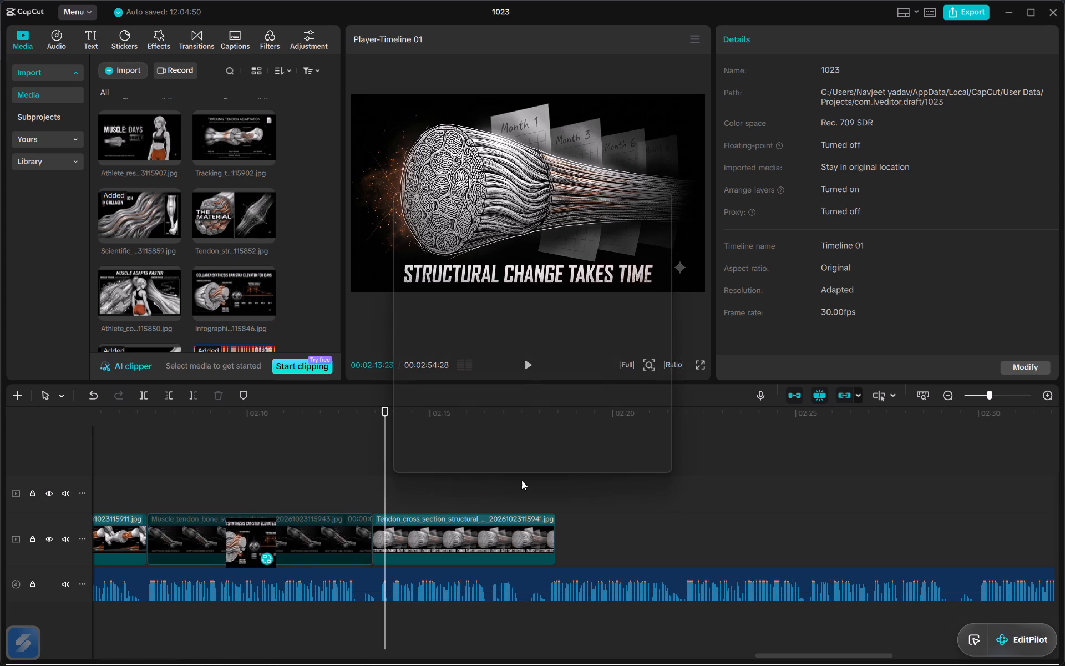
left_click(568, 458)
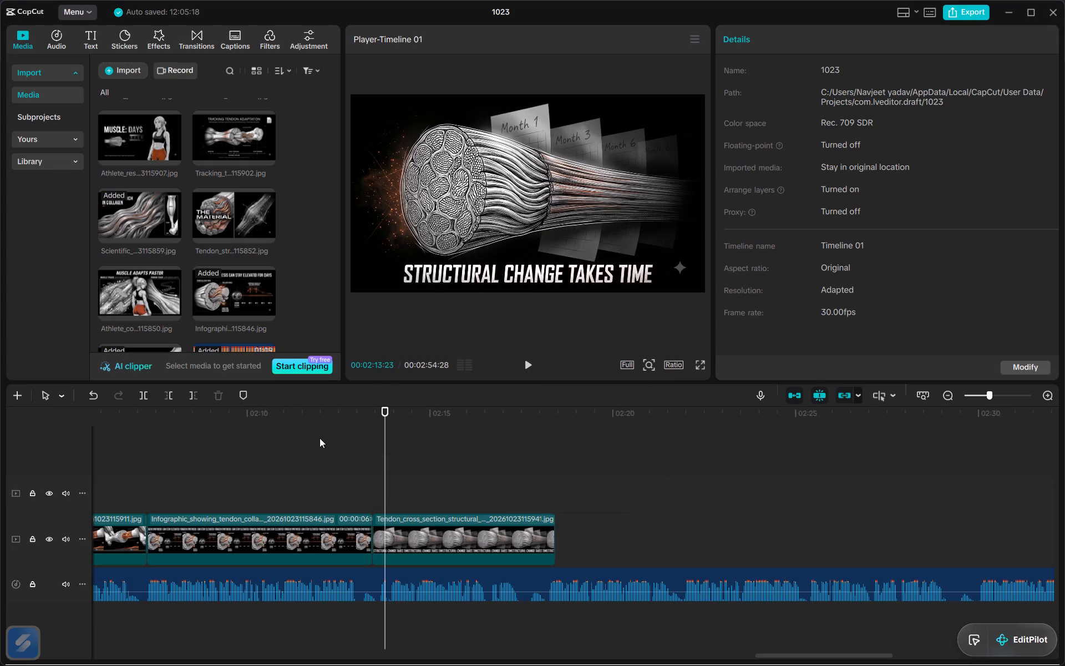
Replay the narration from about 00:02:05 and move the "~2 Months Type I Collagen Synthesis" clip directly after the "Structural Change Takes Time" clip.
left_click(318, 431)
key("space")
scroll(318, 431, "down", 5, "ctrl")
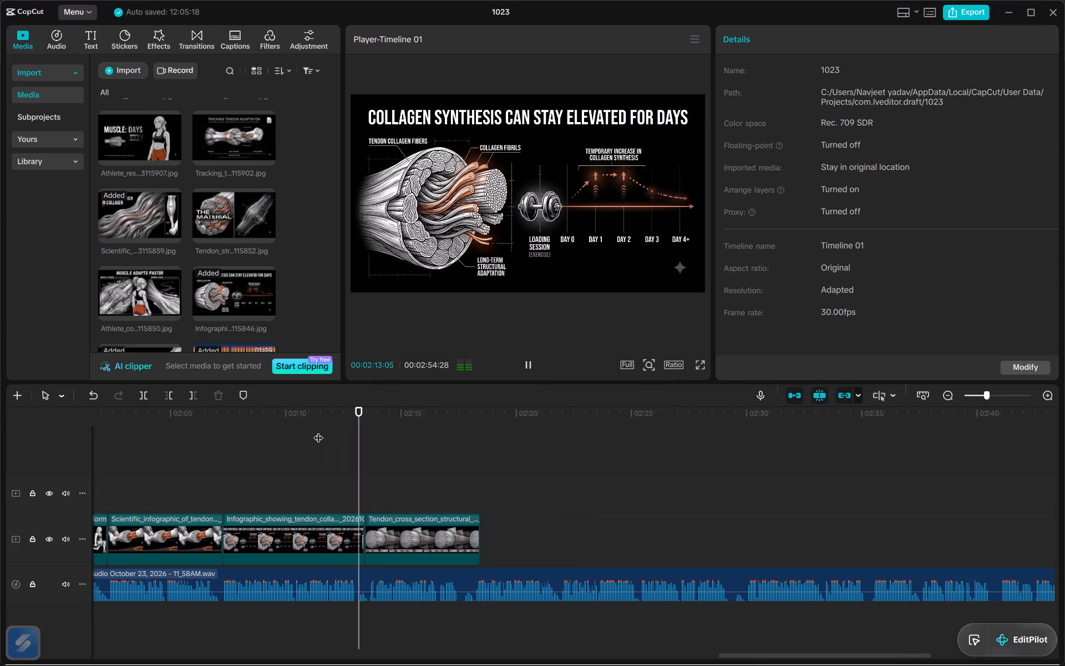
left_click(168, 425)
left_click(168, 425)
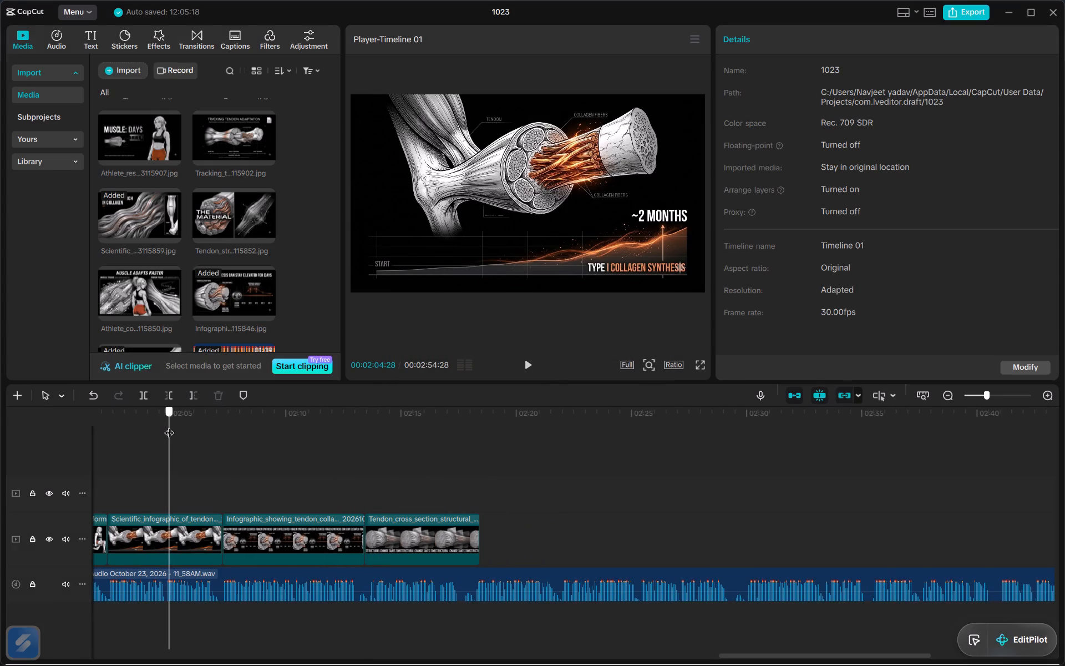
key("space")
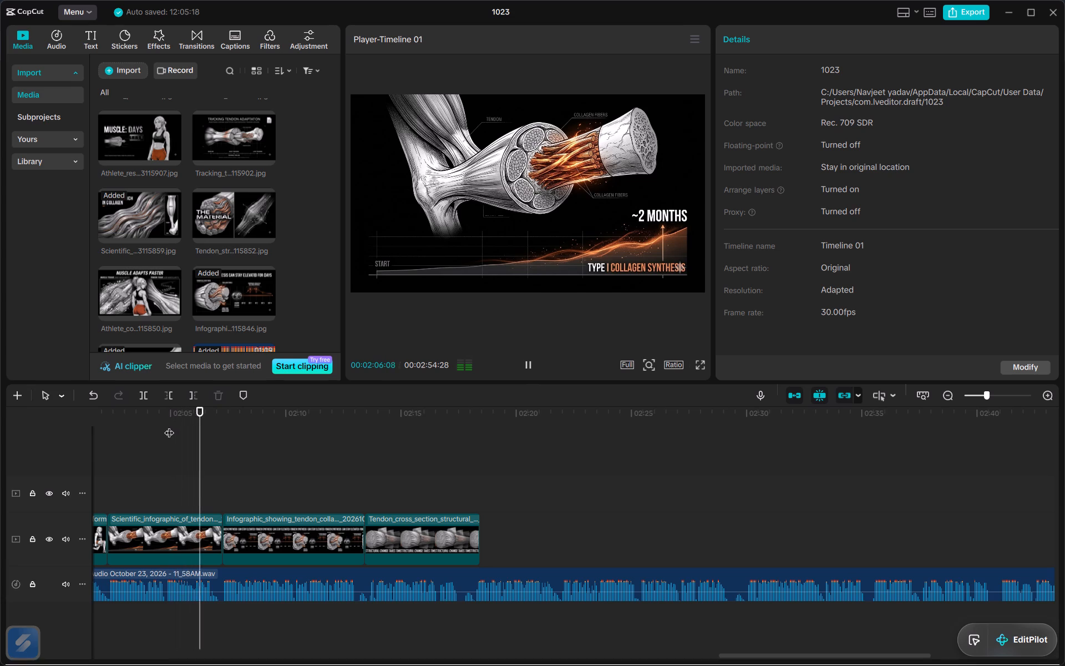
key("space")
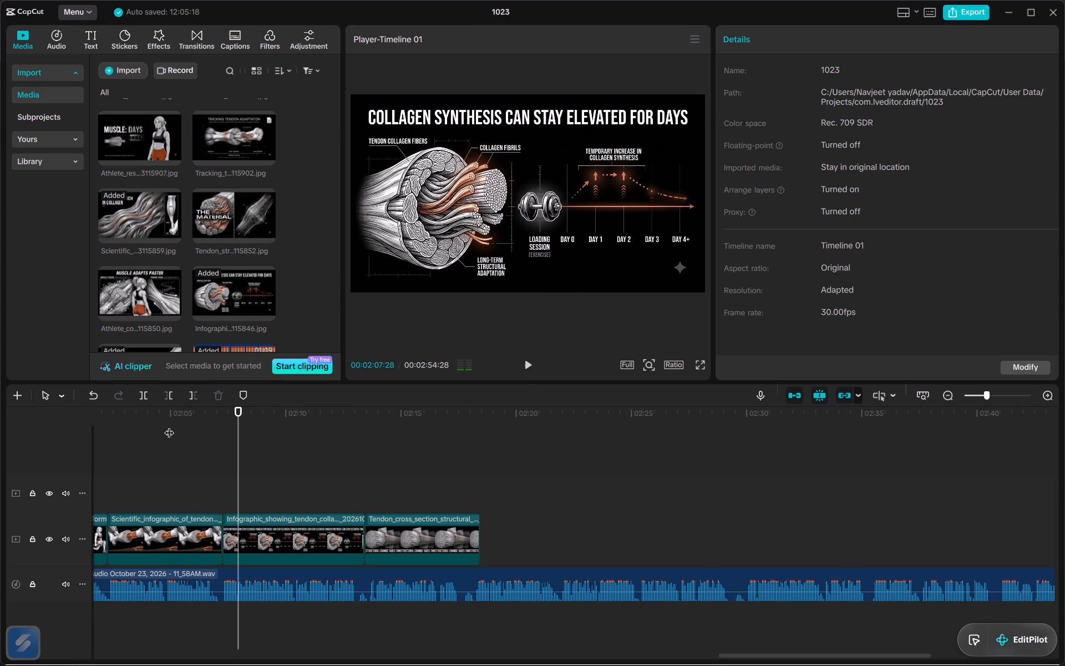
left_click_drag(192, 545, 445, 544)
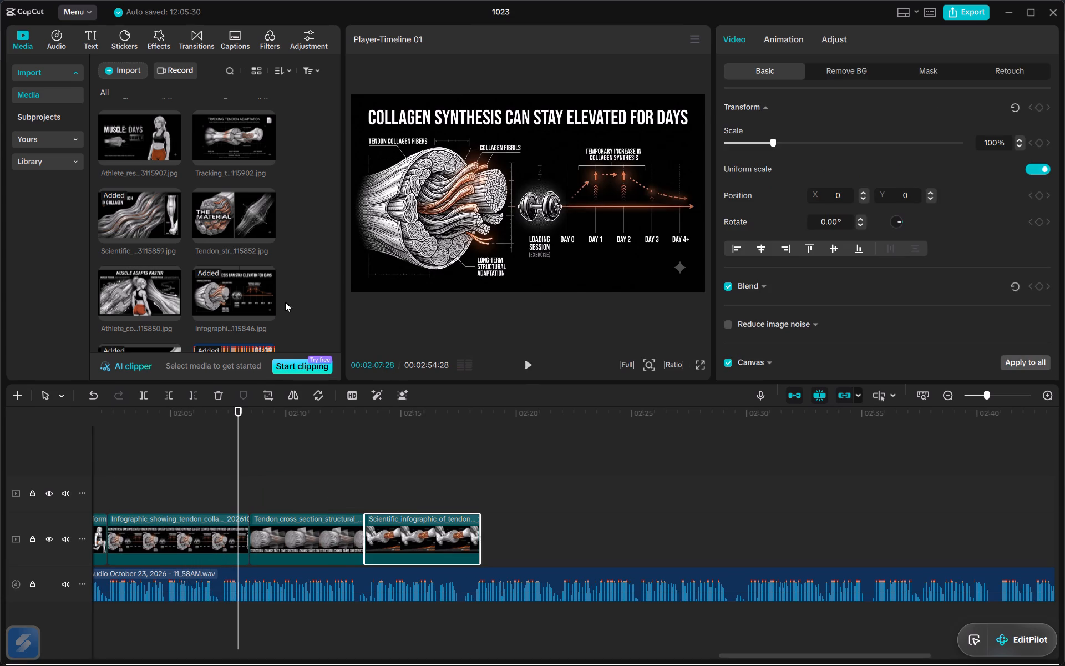
Replay the narration from about 00:02:07 and trim the end of the "Collagen Synthesis Can Stay Elevated for Days" clip back to about 00:02:07.
scroll(213, 248, "up", 1)
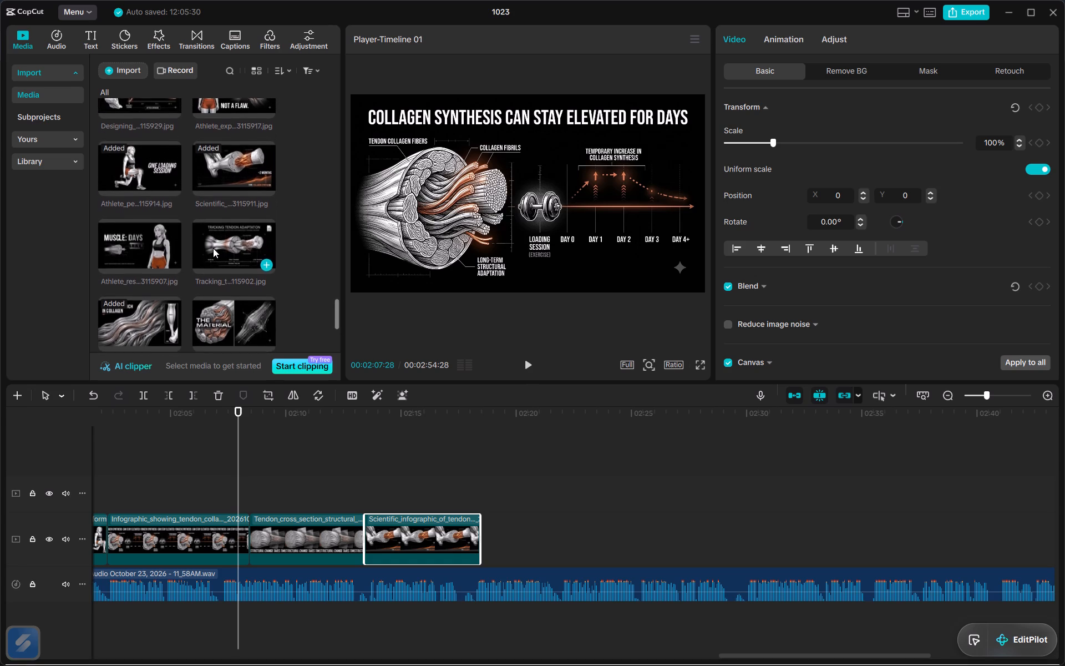
scroll(213, 248, "up", 2)
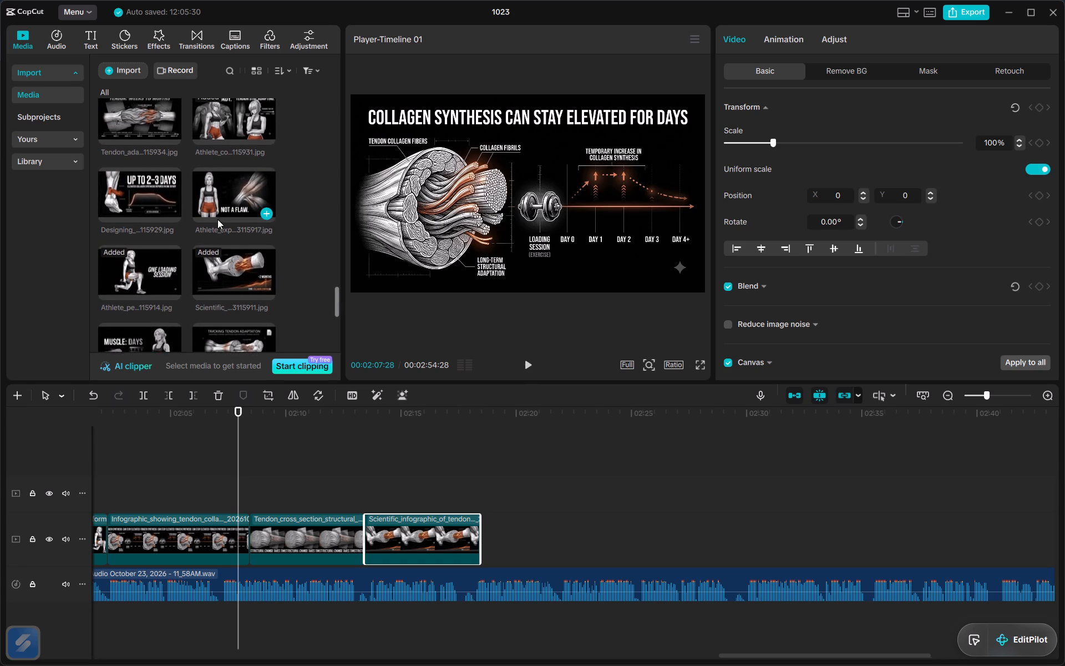
scroll(217, 219, "up", 1)
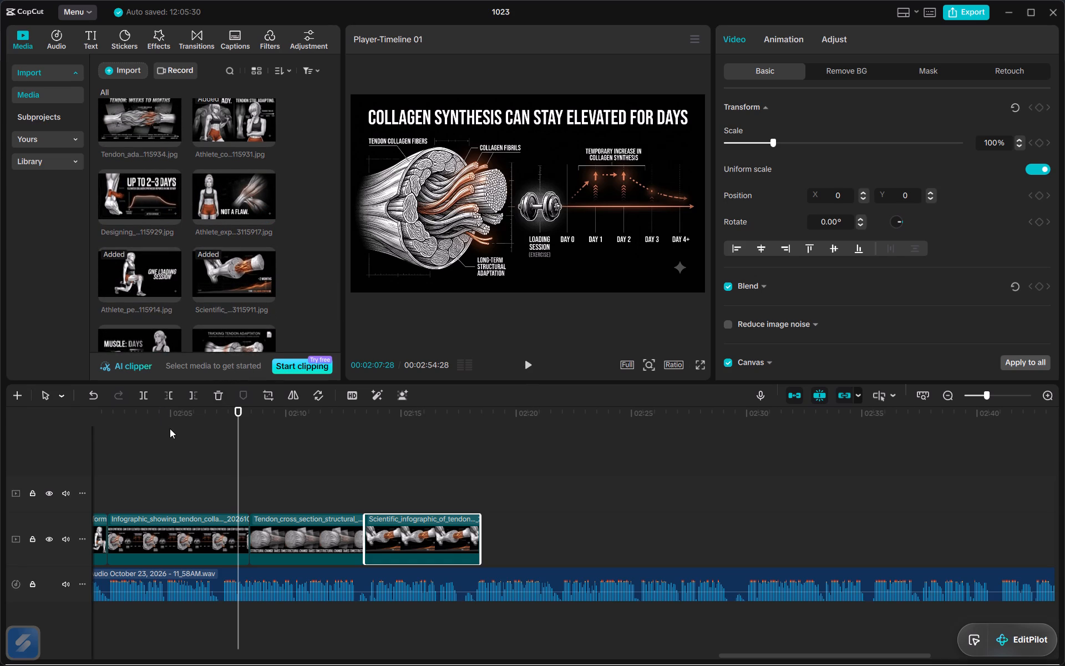
key("space")
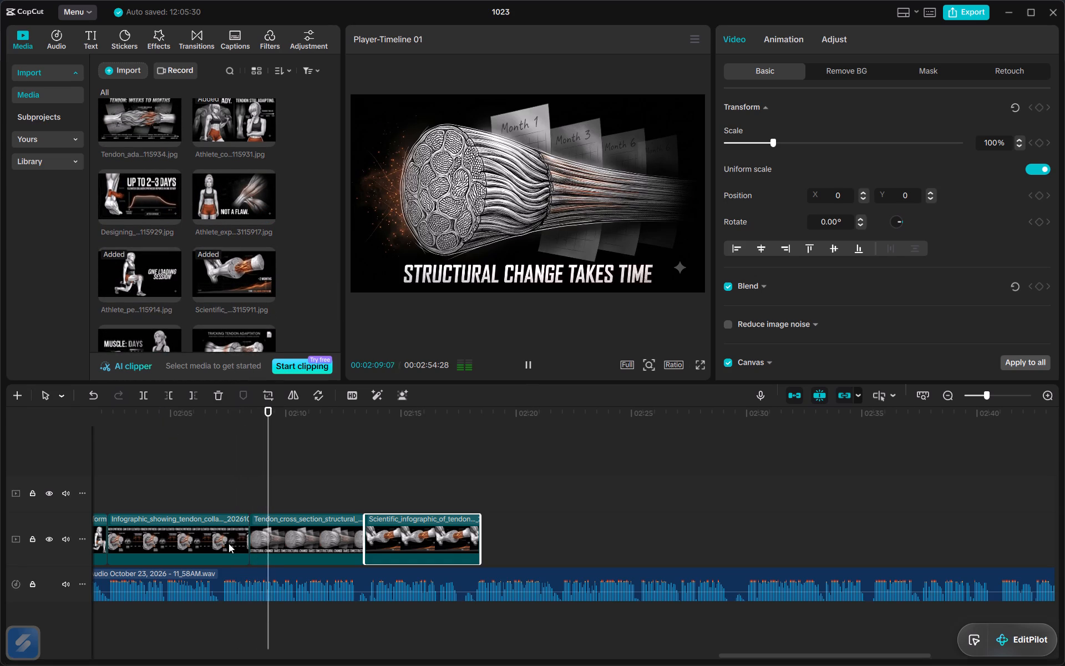
left_click(229, 543)
left_click_drag(250, 543, 227, 544)
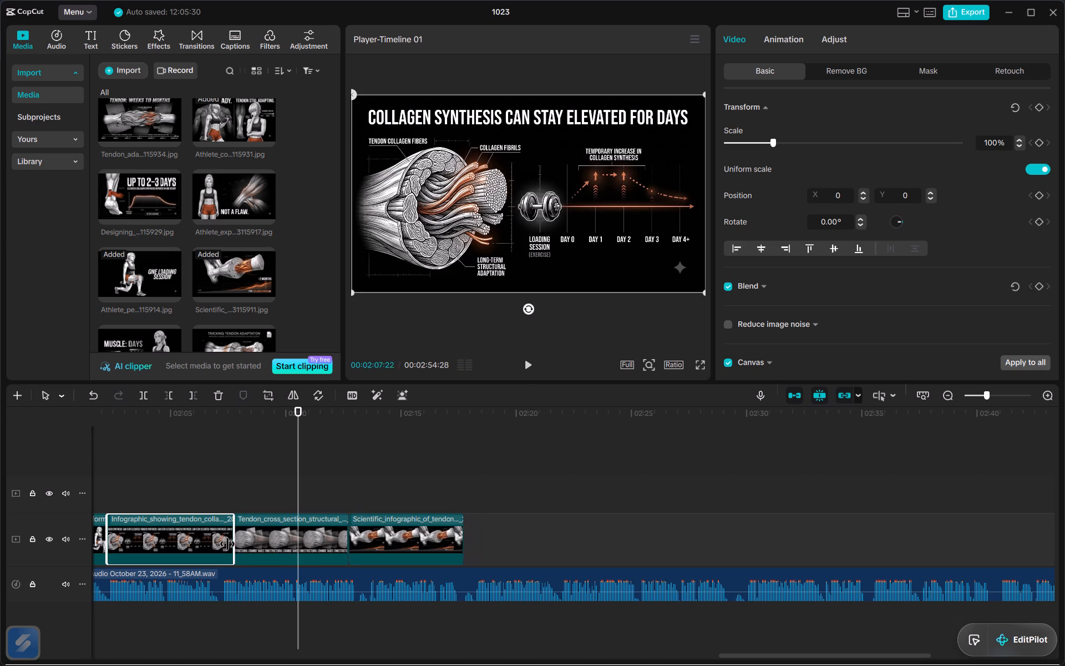
left_click_drag(227, 544, 220, 544)
Insert the "Up to 2–3 Days" image between the "Collagen Synthesis Can Stay Elevated for Days" and "Structural Change Takes Time" clips.
left_click_drag(151, 215, 241, 523)
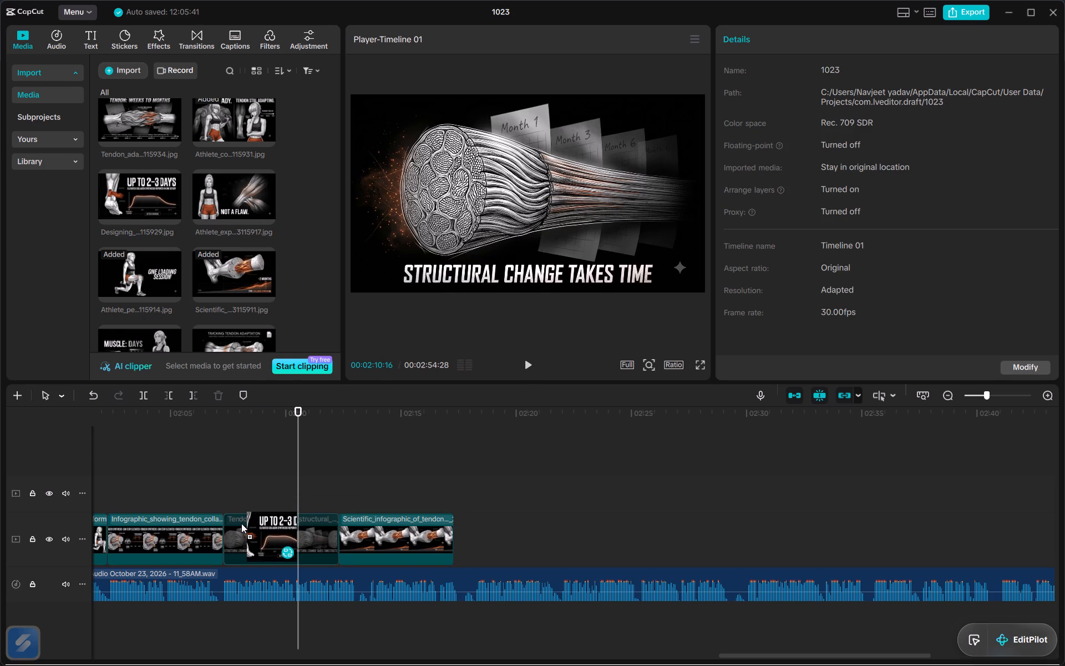
left_click_drag(241, 523, 227, 534)
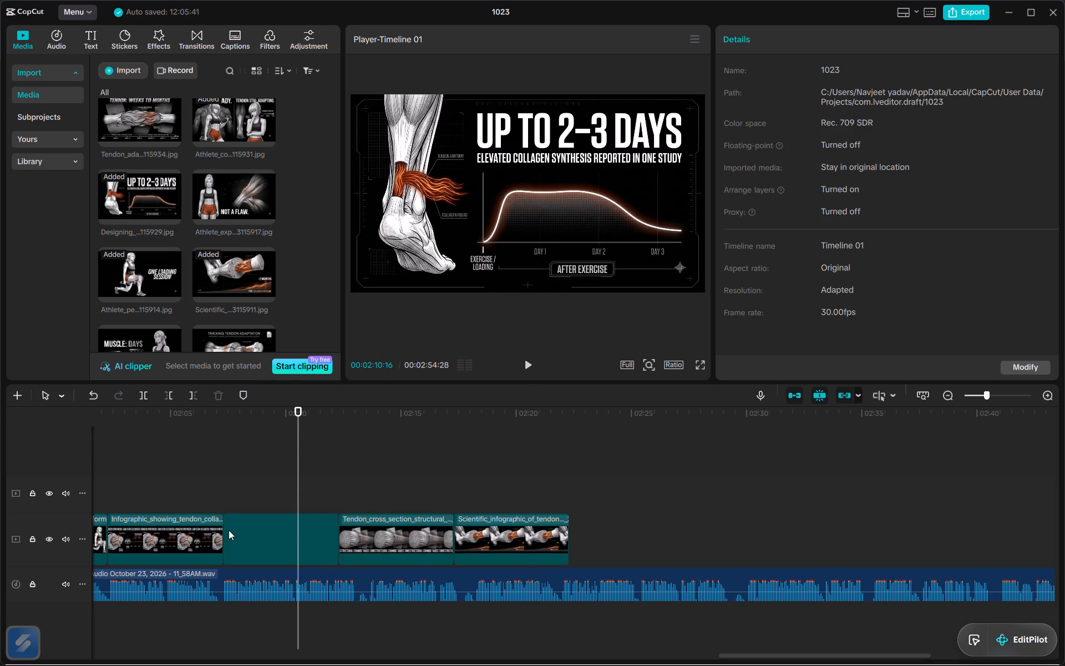
Listen to the narration from about 00:02:10 to 00:02:22, and replay it from about 00:02:11 to check the inserted image's timing.
key("space")
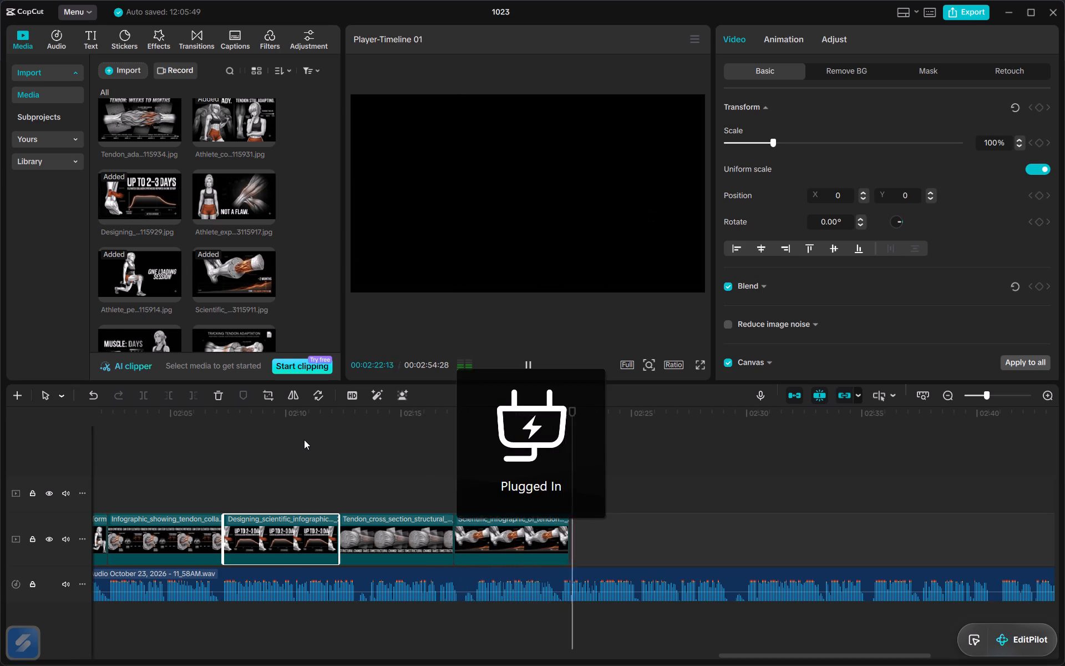
left_click(319, 422)
key("space")
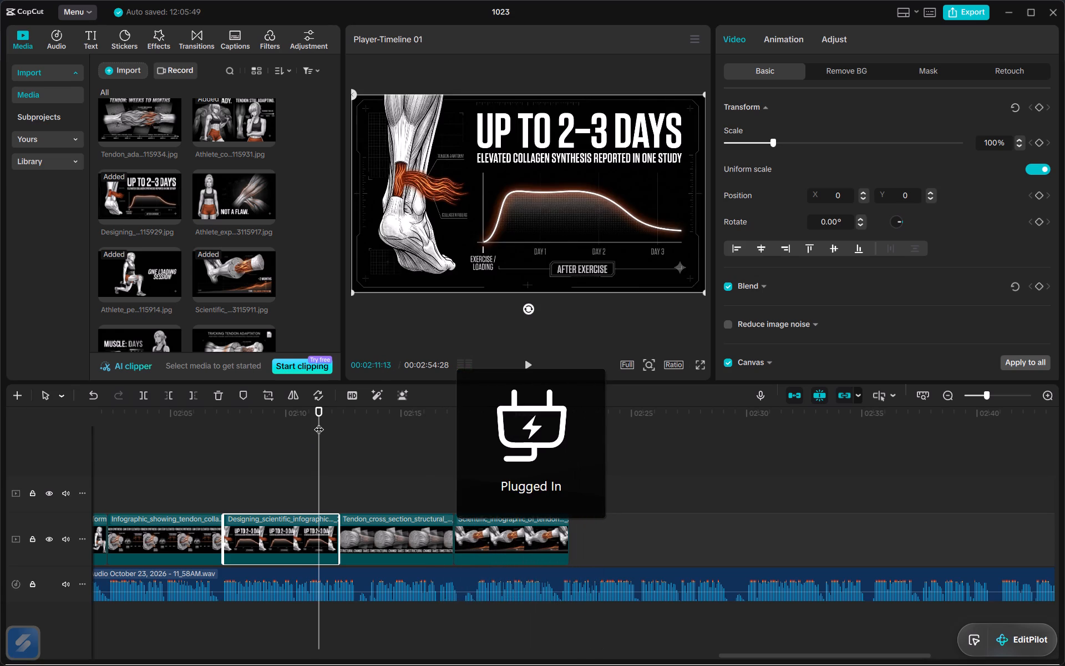
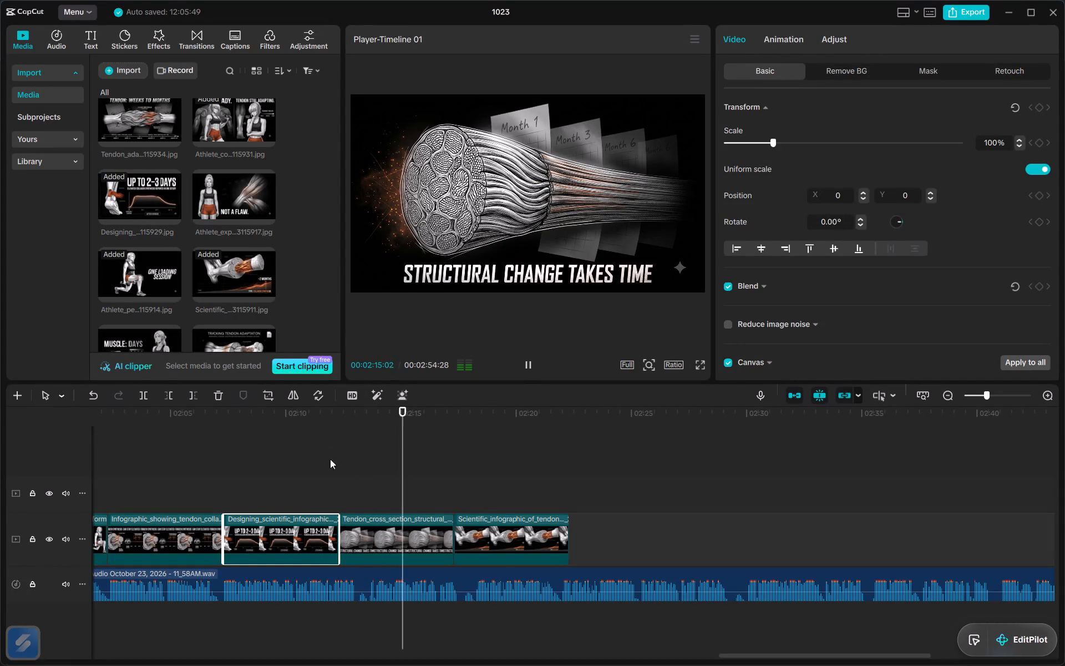
Extend the end of the "Up to 2–3 Days" clip to about 00:02:13, ahead of the "Structural Change Takes Time" clip.
left_click(343, 534)
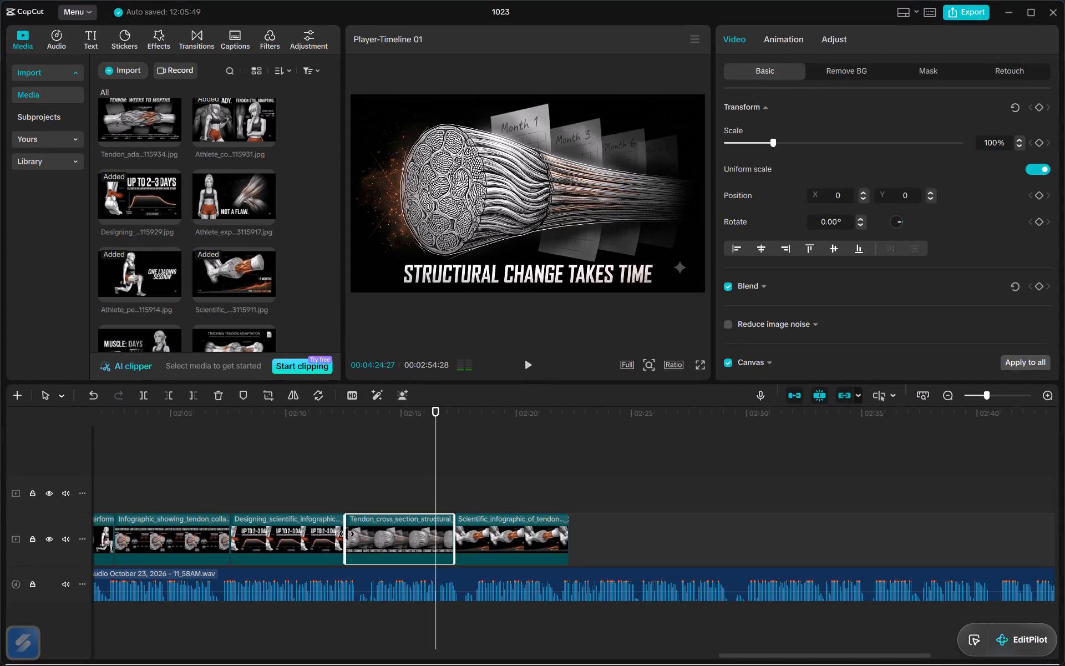
left_click(327, 537)
left_click_drag(340, 538, 370, 538)
left_click_drag(371, 538, 365, 538)
Replay the narration from about 00:02:13 and trim the end of the "Structural Change Takes Time" clip back to about 00:02:18.
left_click(372, 467)
key("space")
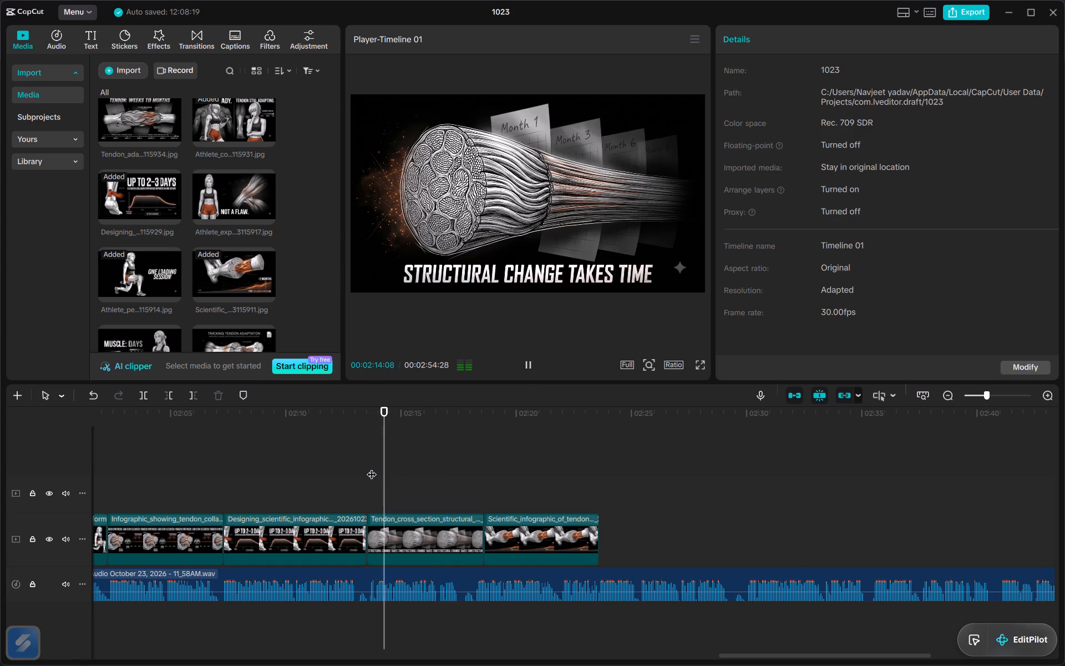
scroll(379, 495, "left", 1)
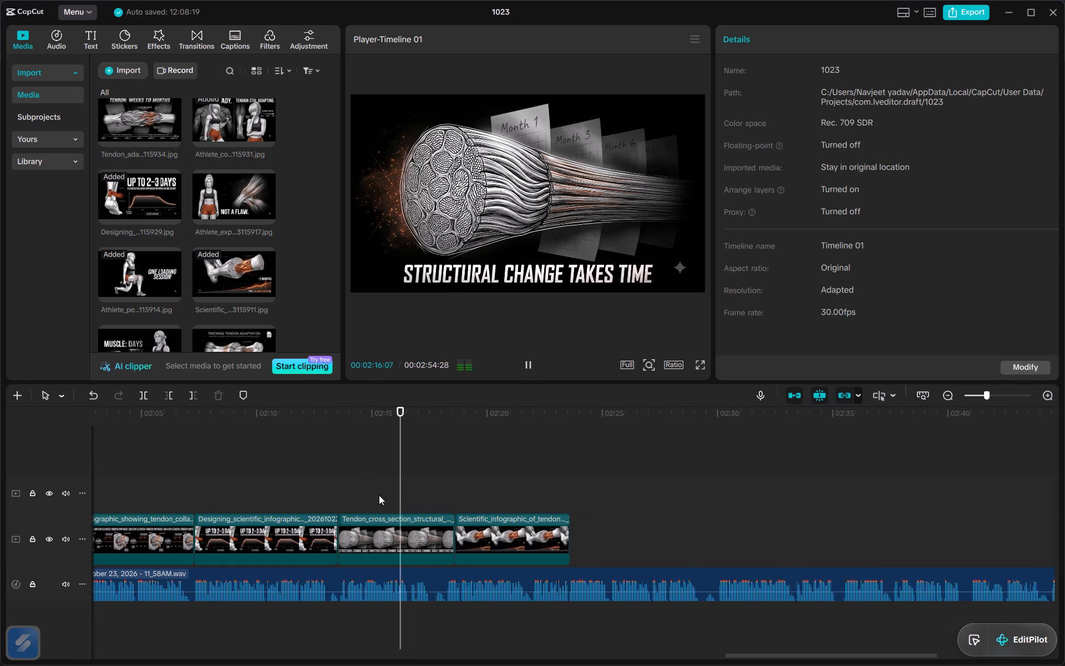
scroll(379, 495, "left", 1)
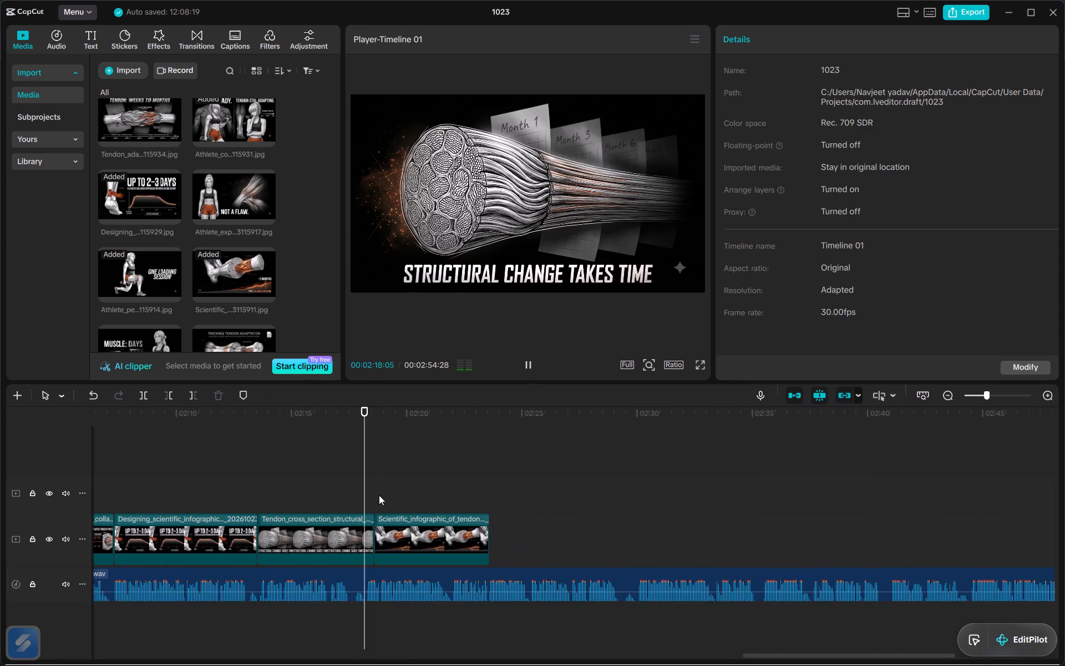
left_click(350, 546)
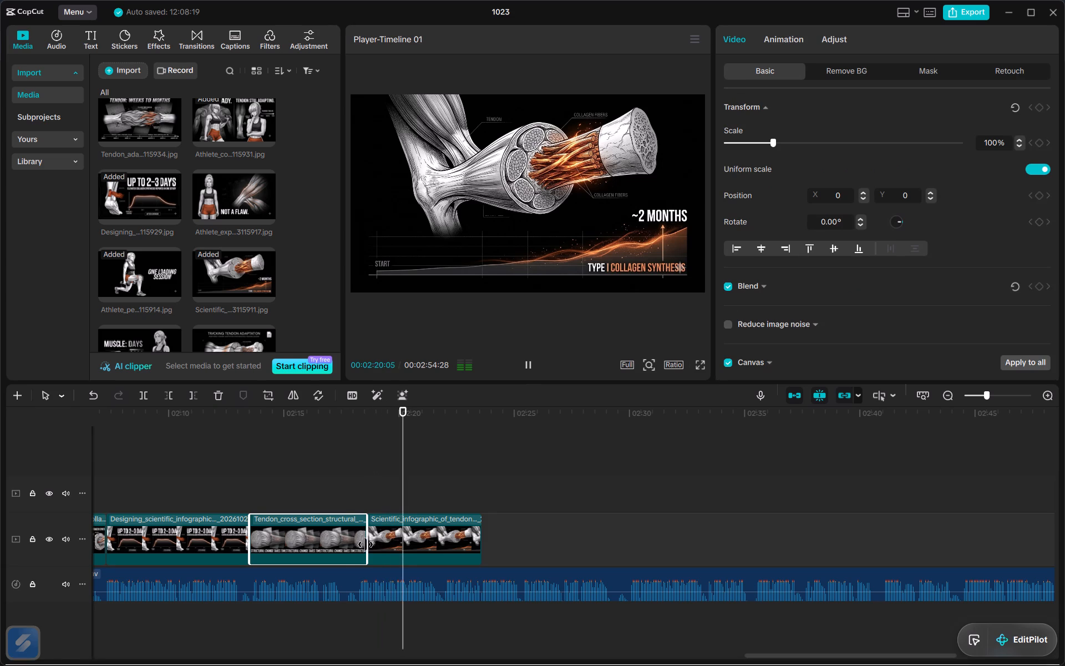
left_click_drag(366, 544, 352, 546)
Replay the narration, then insert the "Tracking Tendon Adaptation" image at 00:02:18, between the "Structural Change Takes Time" and "~2 Months Type I Collagen Synthesis" clips.
key("space")
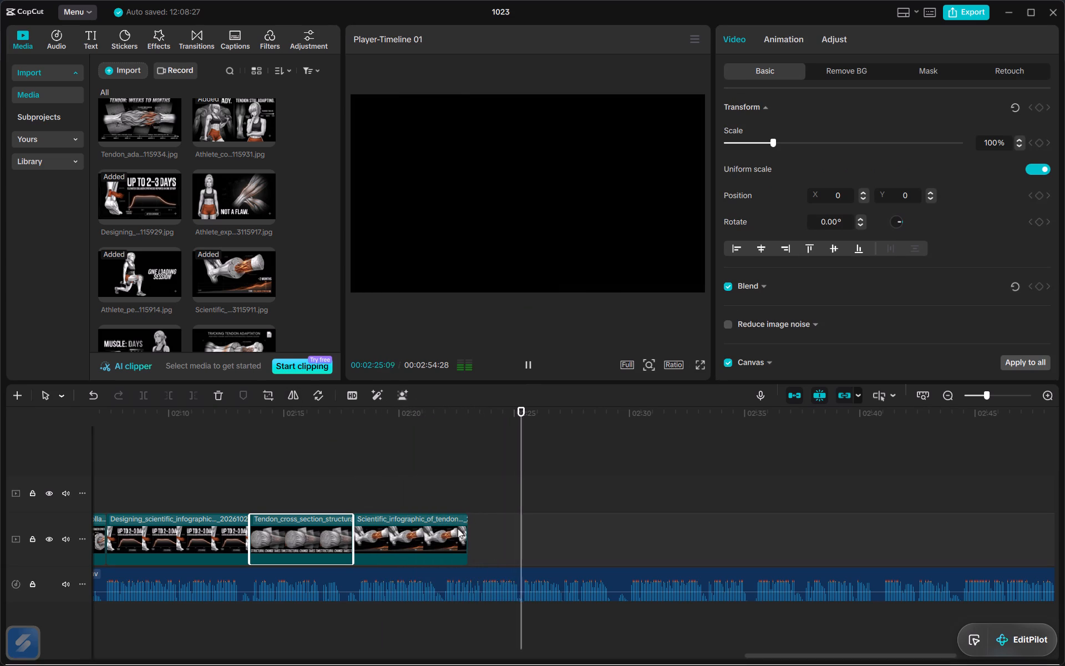
left_click(355, 468)
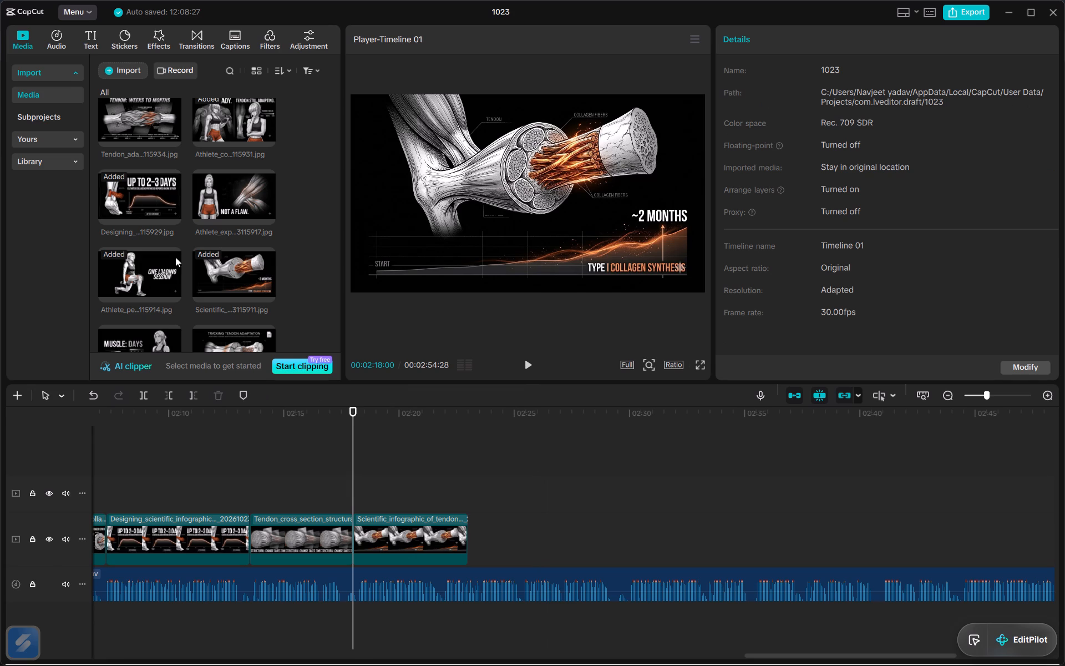
scroll(169, 248, "right", 1)
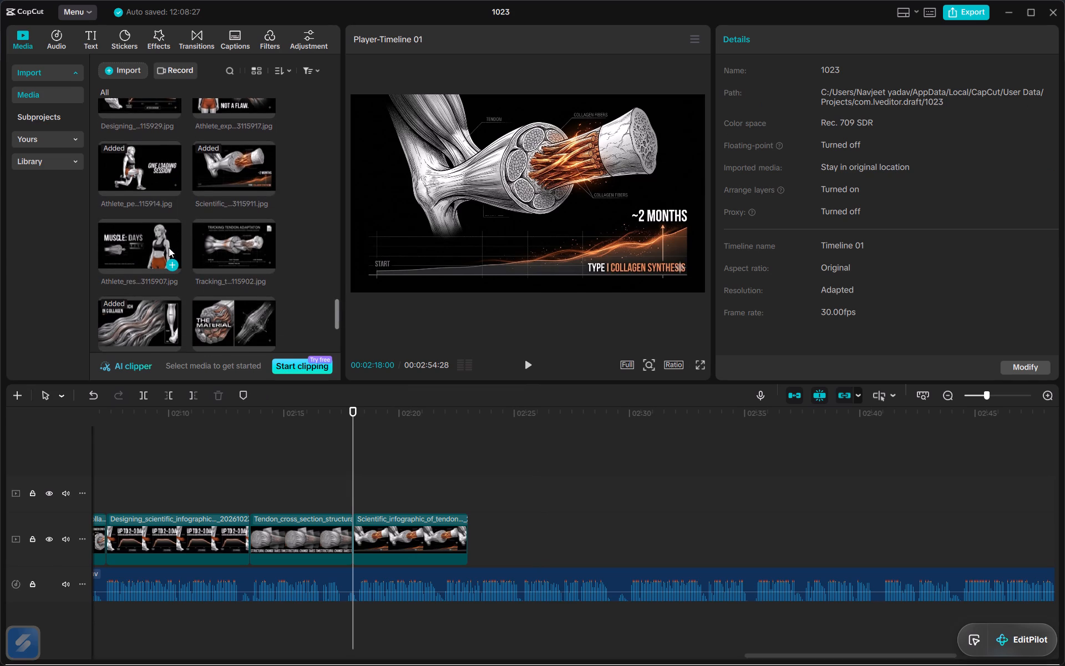
scroll(169, 248, "right", 1)
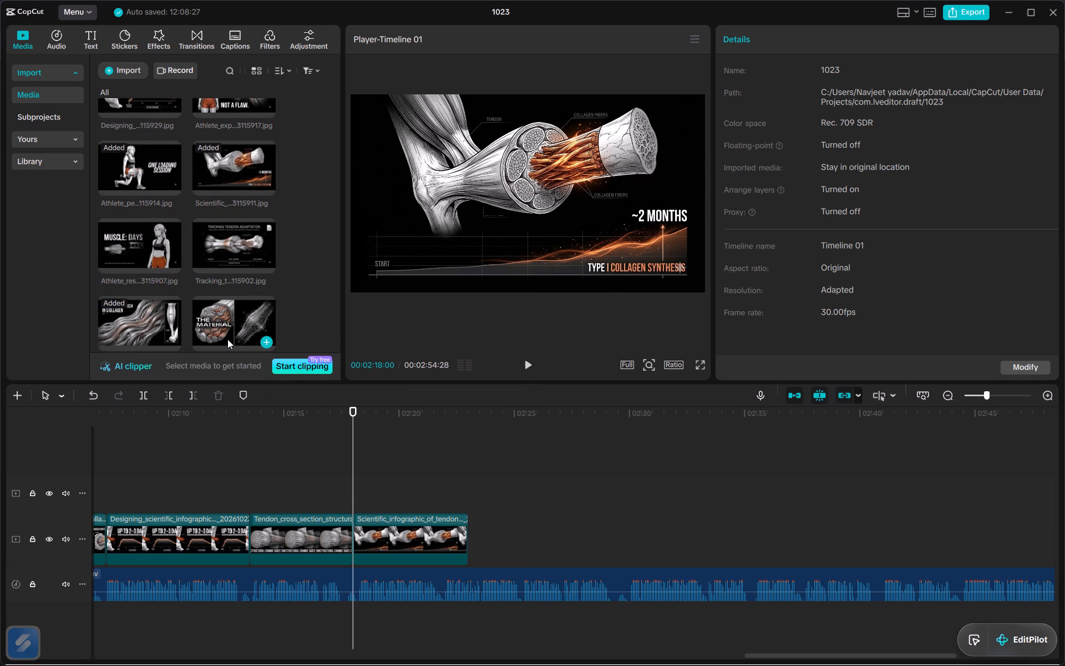
scroll(227, 336, "down", 1)
left_click(224, 252)
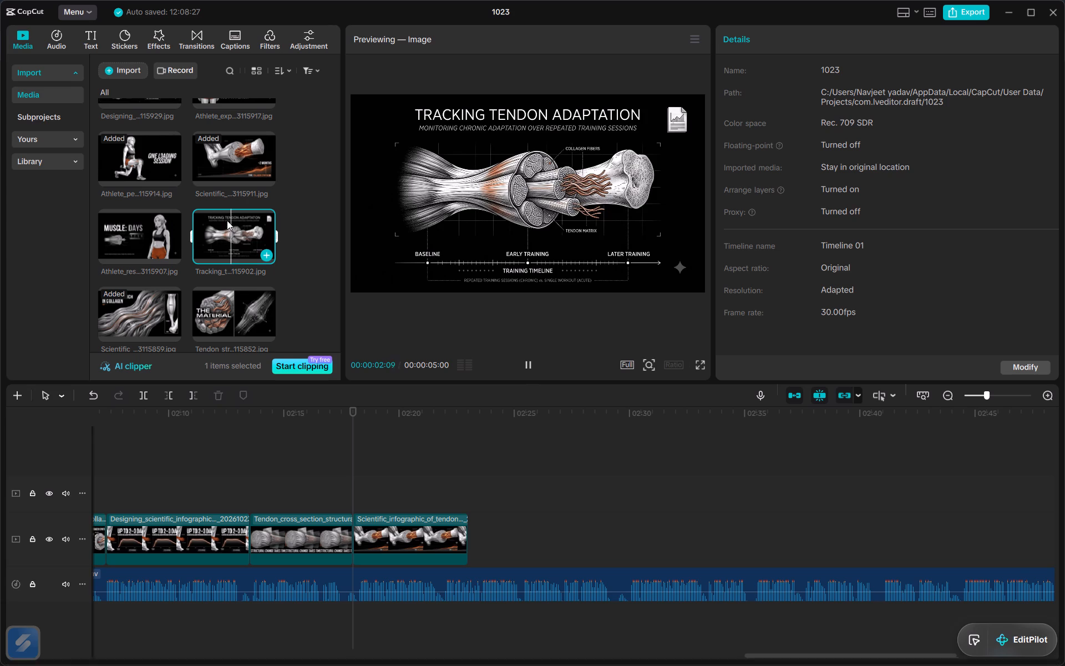
left_click_drag(235, 226, 352, 572)
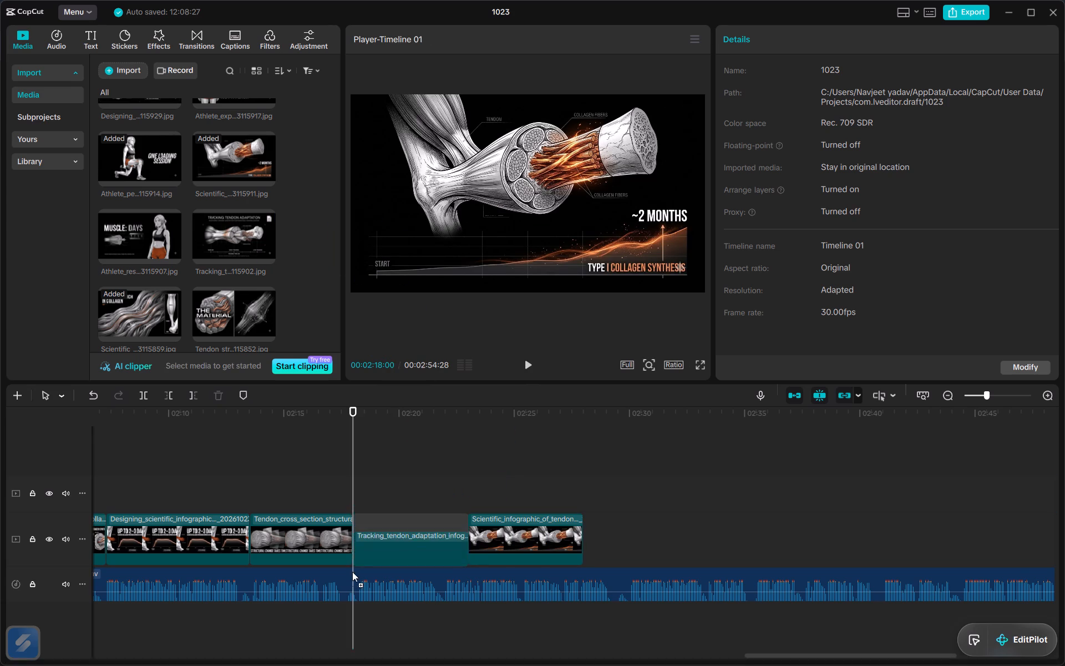
left_click_drag(352, 572, 356, 537)
Listen to the narration to about 00:02:30 and extend the end of the "~2 Months Type I Collagen Synthesis" clip to about 00:02:29.
key("space")
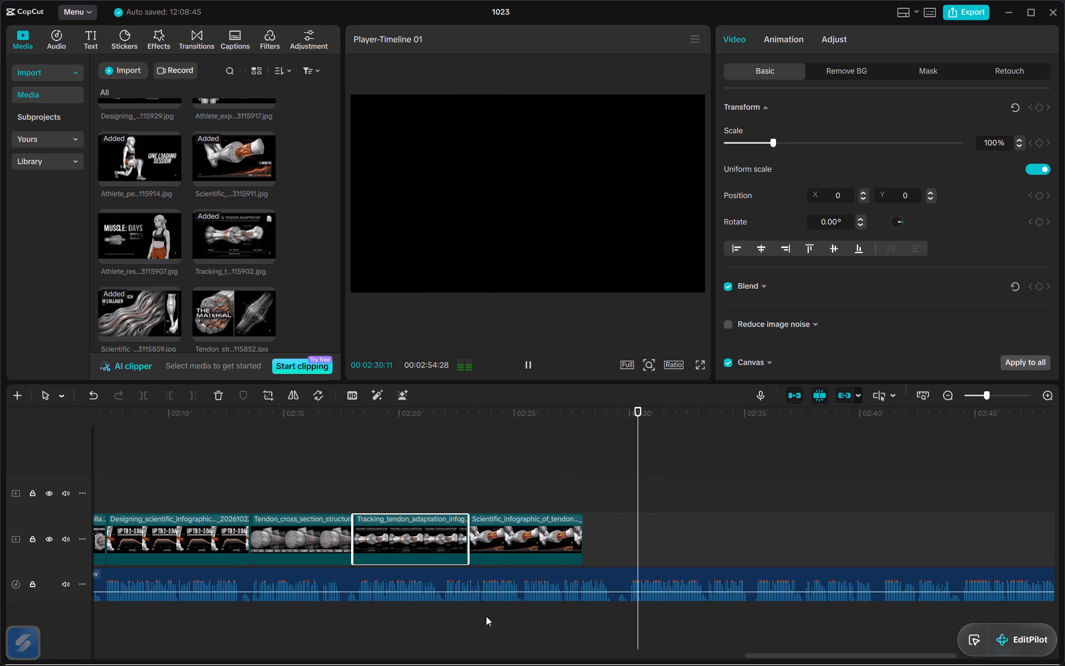
left_click_drag(581, 537, 613, 537)
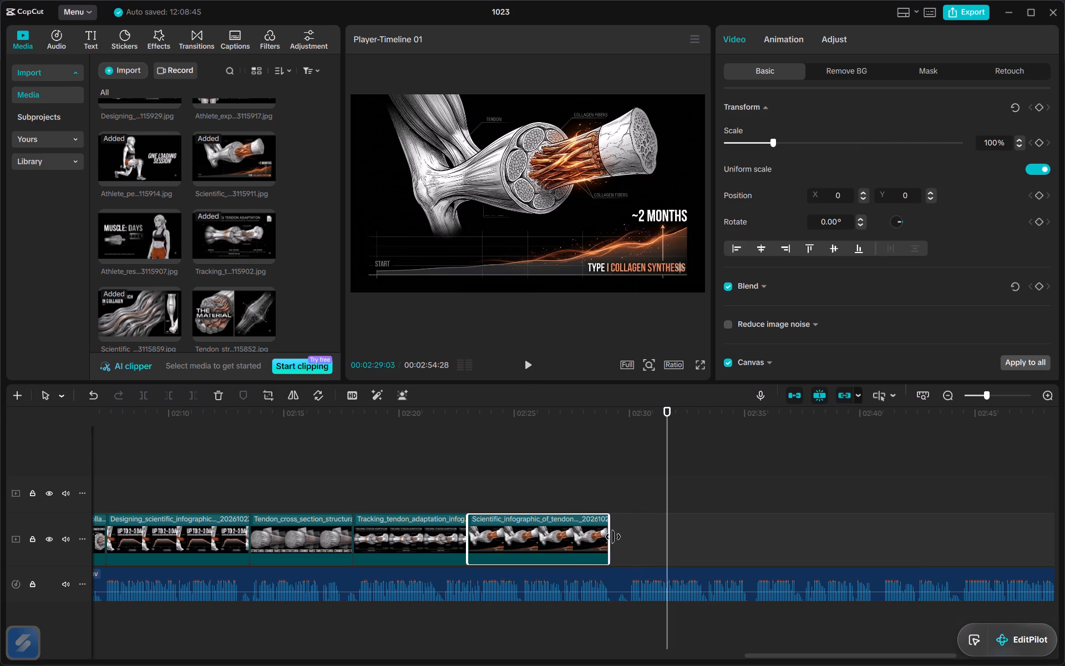
left_click_drag(613, 537, 616, 537)
Listen to the narration to about 00:02:35 and add the "Muscle Adapts Faster" image directly after the "~2 Months Type I Collagen Synthesis" clip.
key("space")
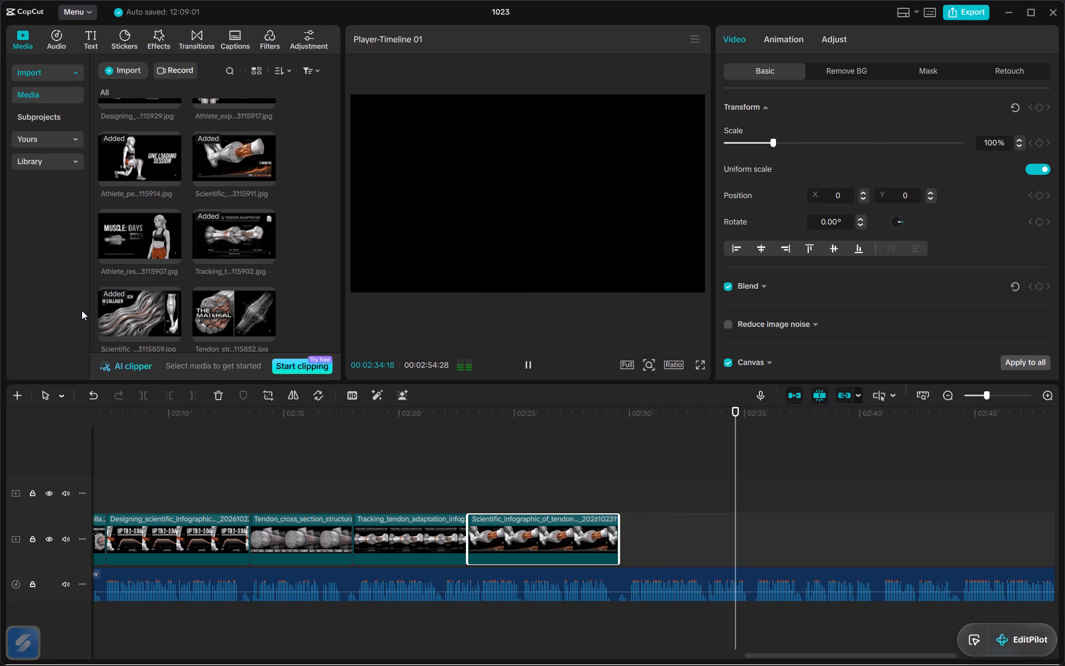
key("space")
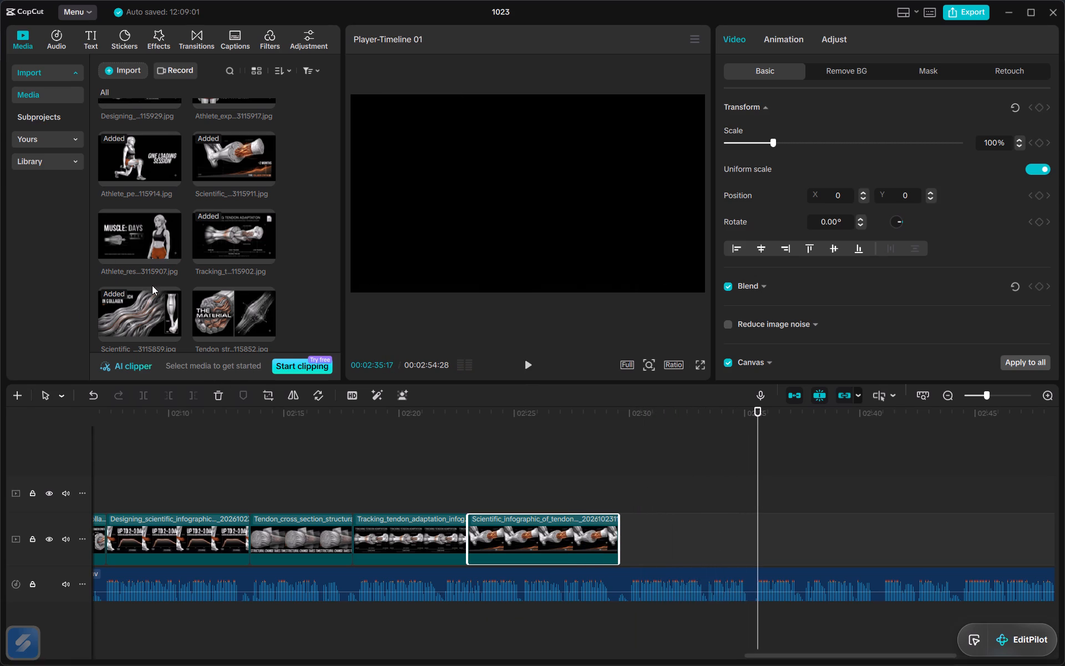
scroll(152, 285, "down", 2)
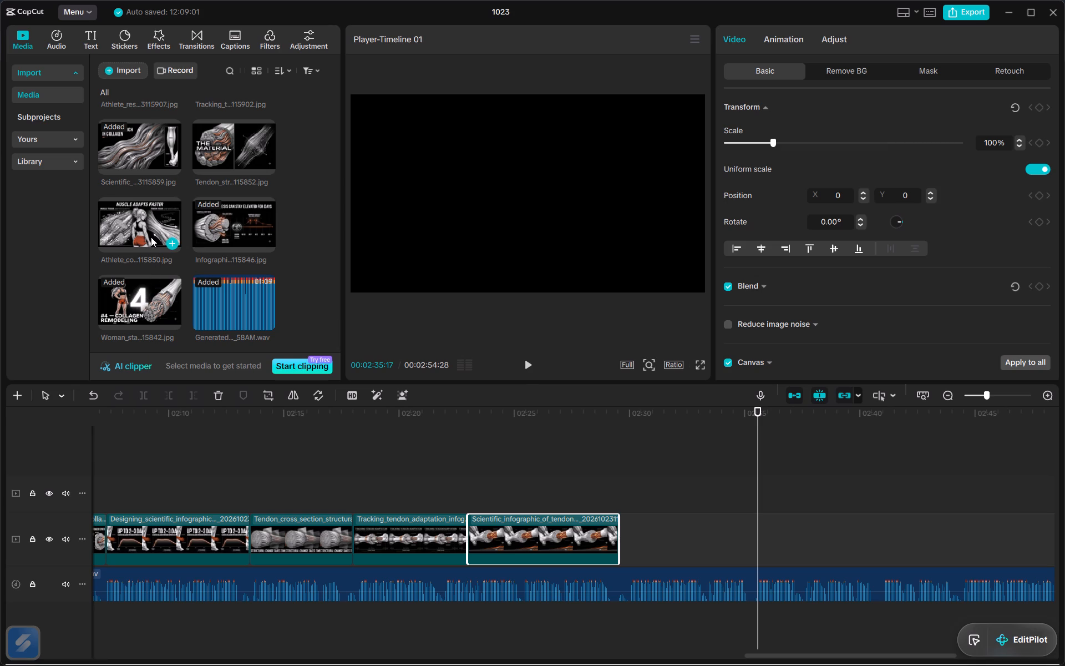
left_click_drag(151, 237, 622, 534)
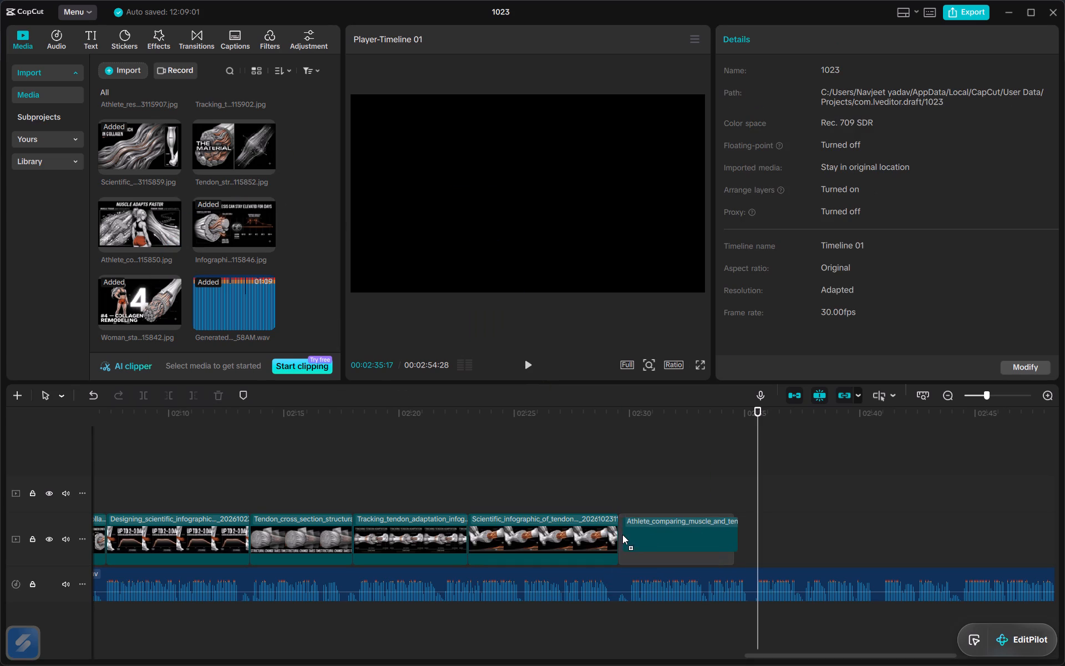
Set the playhead to about 00:02:29 and look through the imported images for ones that fit the upcoming narration.
key("space")
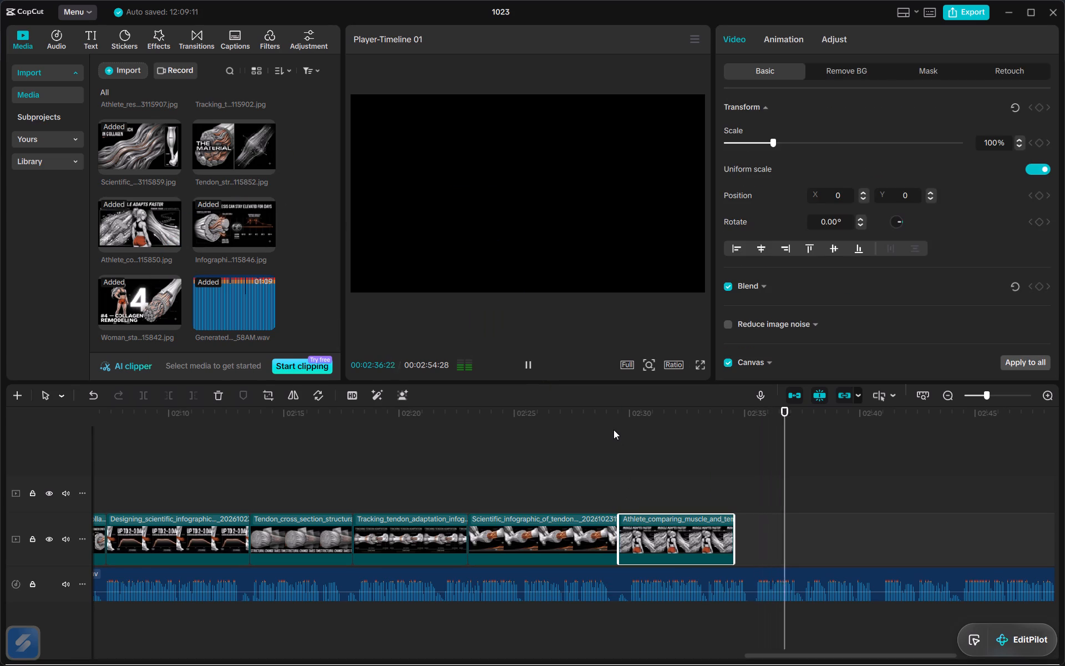
left_click(613, 430)
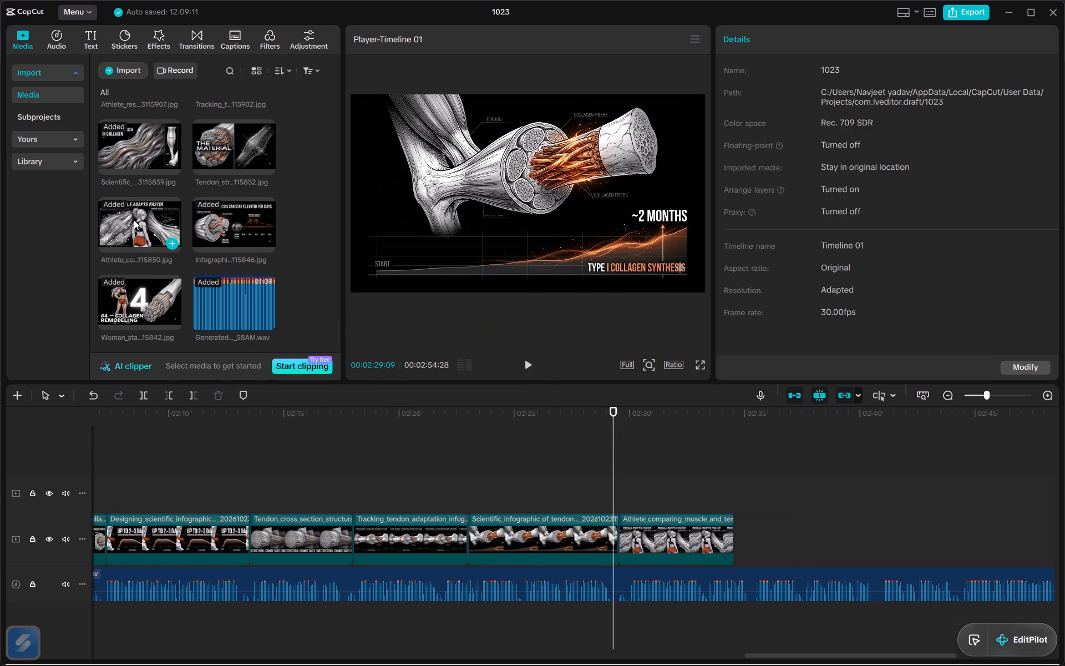
left_click(134, 220)
scroll(139, 226, "up", 1)
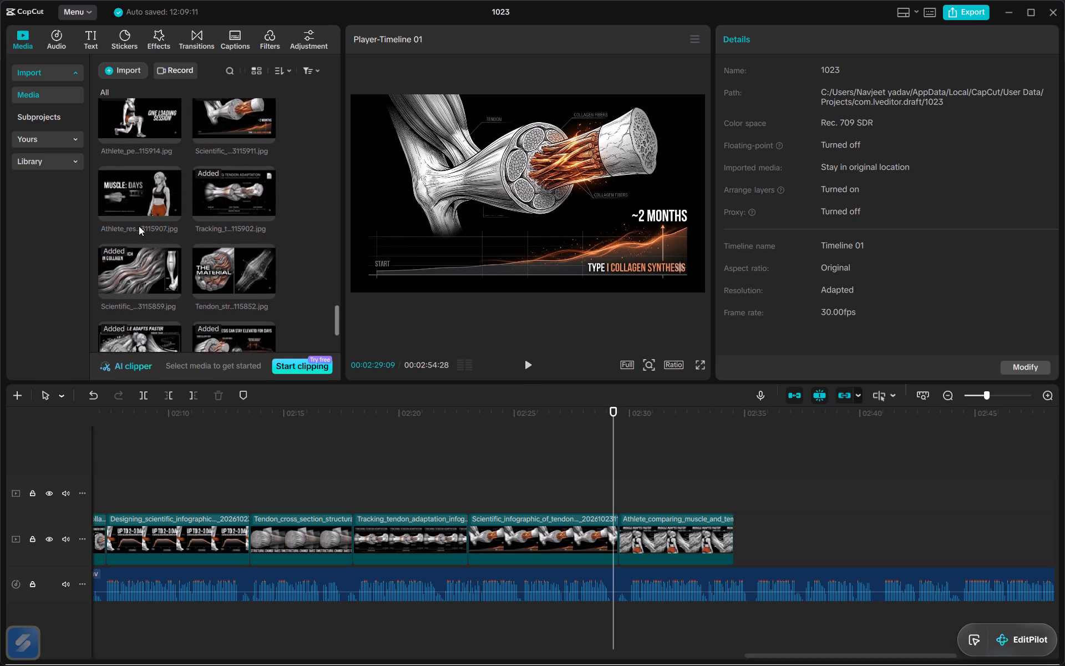
scroll(139, 226, "up", 1)
scroll(196, 229, "up", 1)
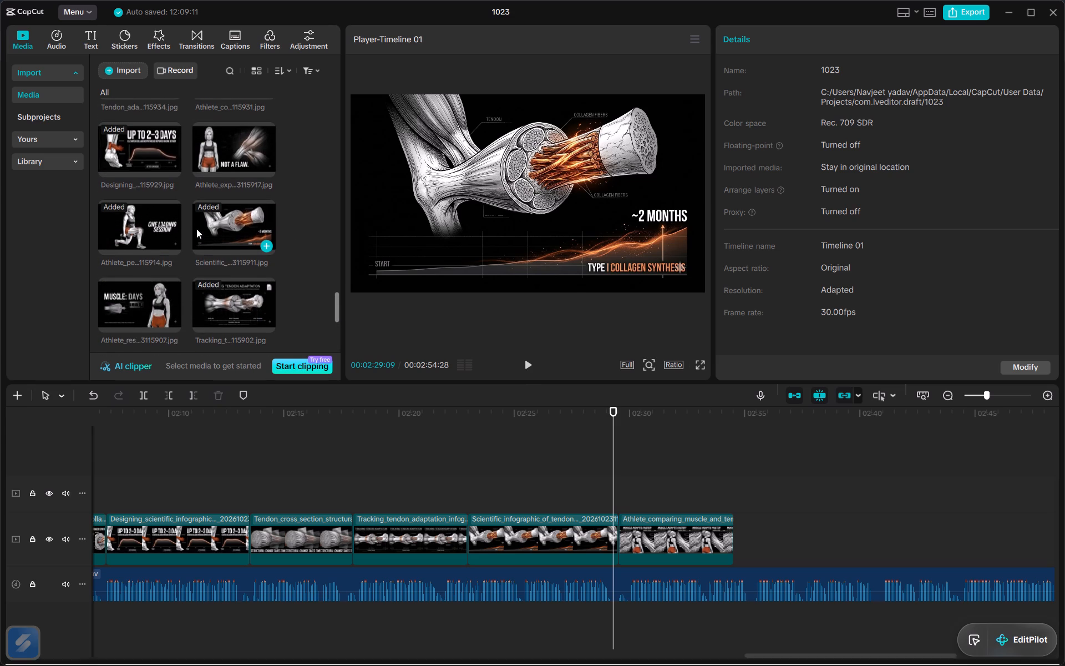
scroll(196, 229, "up", 2)
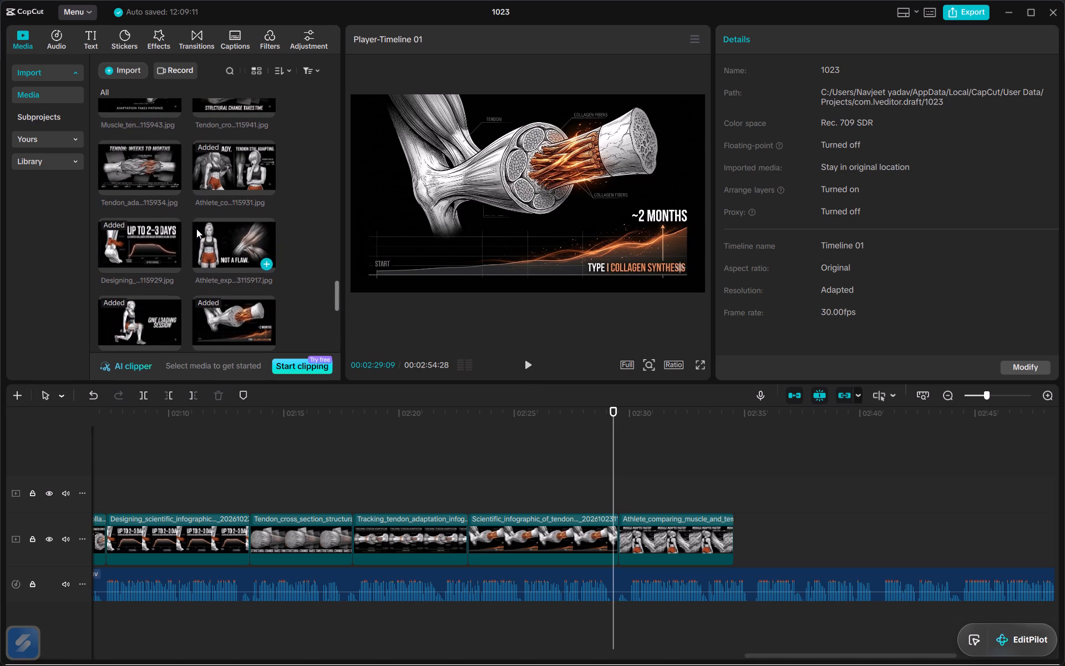
scroll(196, 229, "up", 1)
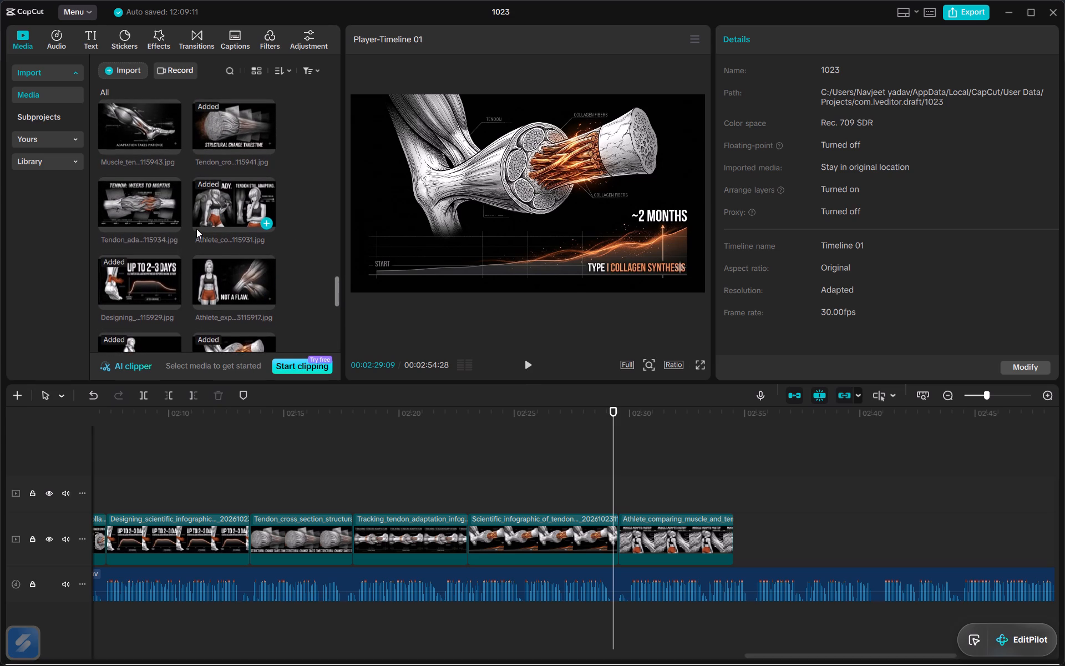
scroll(196, 229, "up", 1)
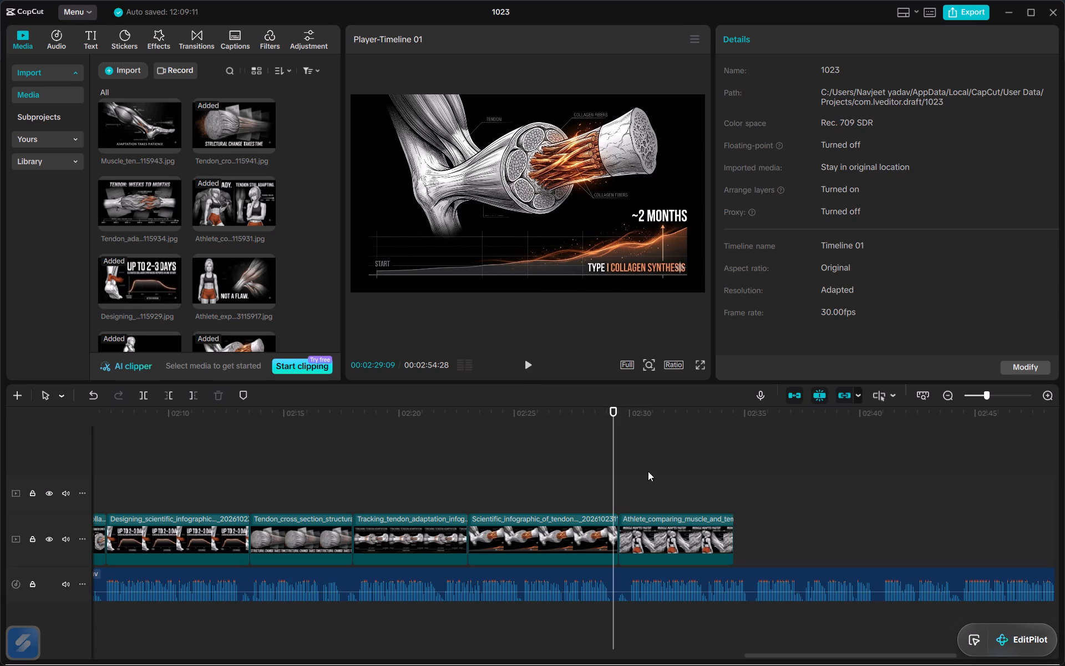
Listen to the narration from about 00:02:29 to 00:02:43 and look through the imported images for the one that follows "Muscle Adapts Faster".
key("space")
scroll(640, 461, "left", 1)
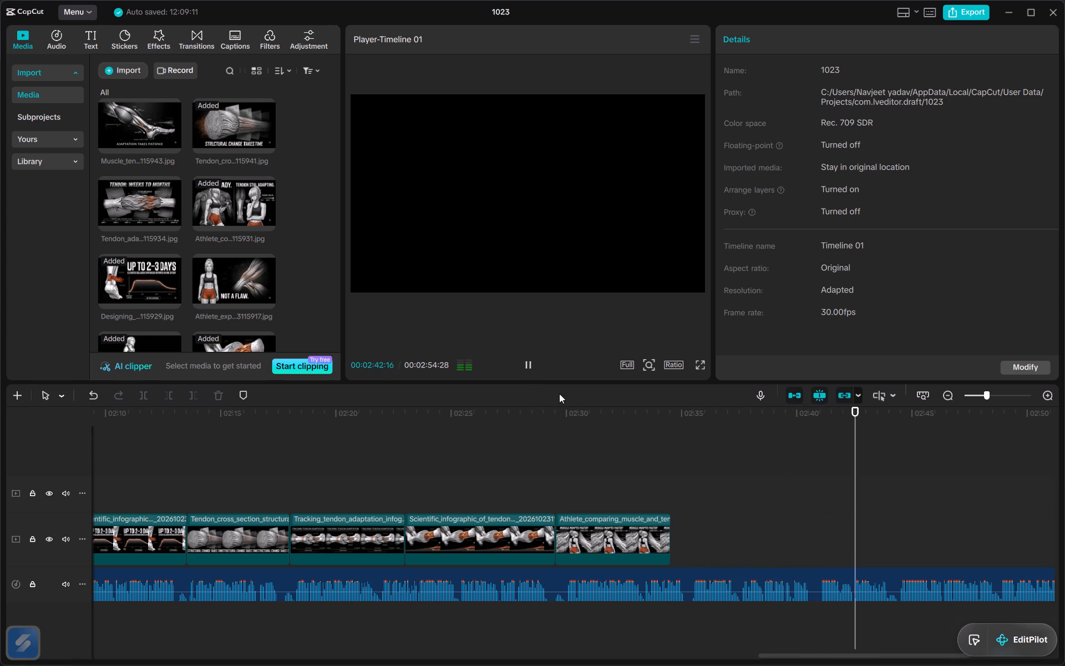
key("space")
scroll(250, 324, "down", 1)
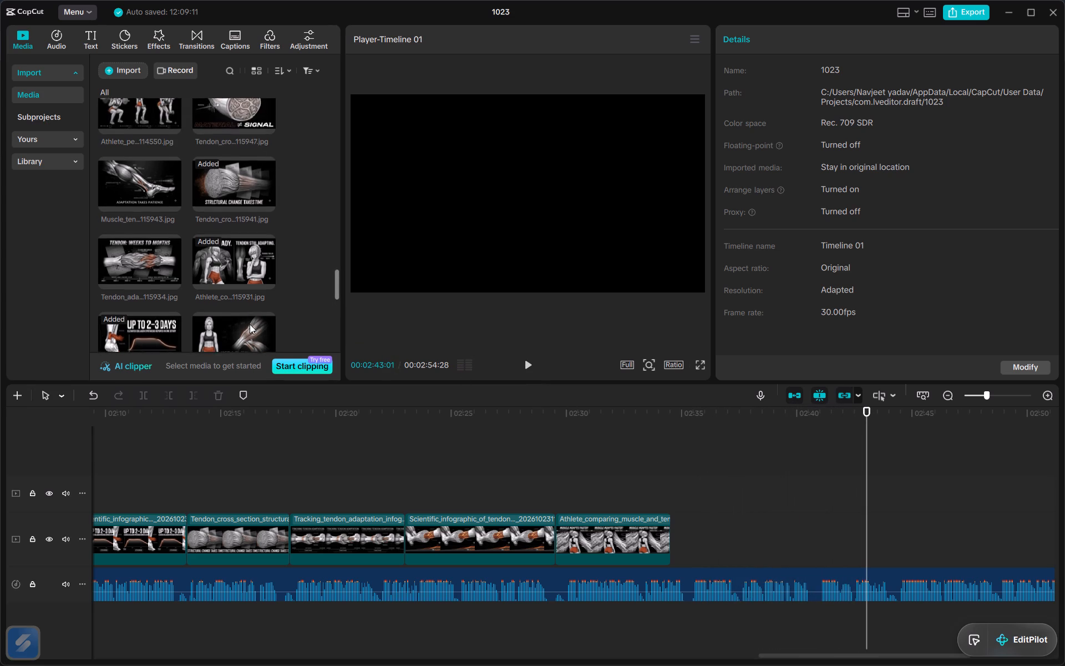
scroll(250, 324, "down", 1)
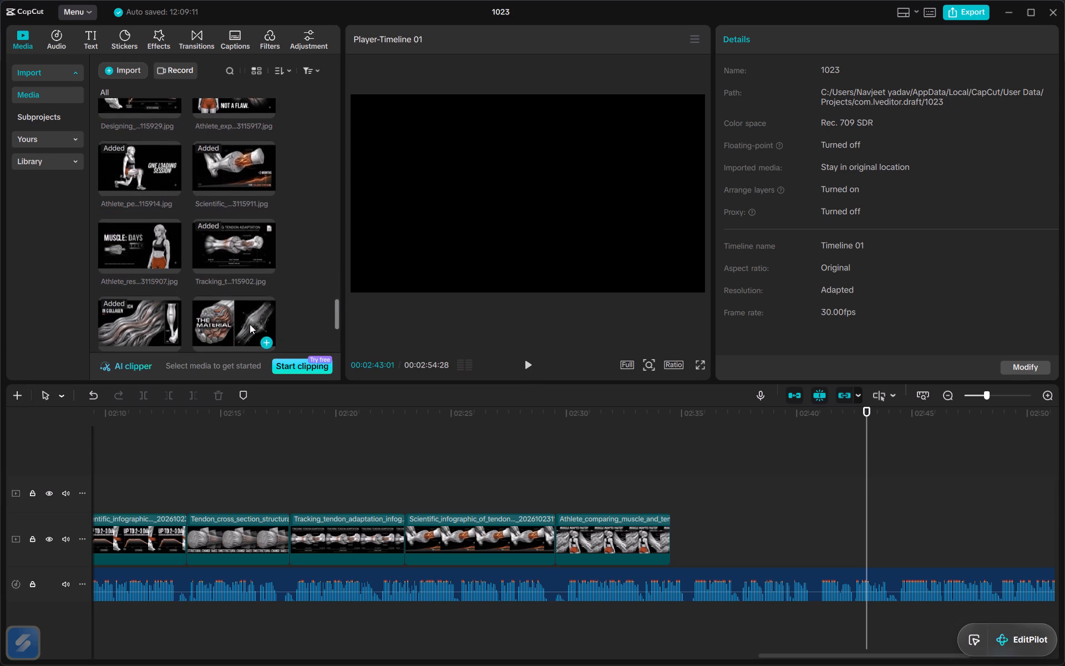
scroll(250, 324, "down", 1)
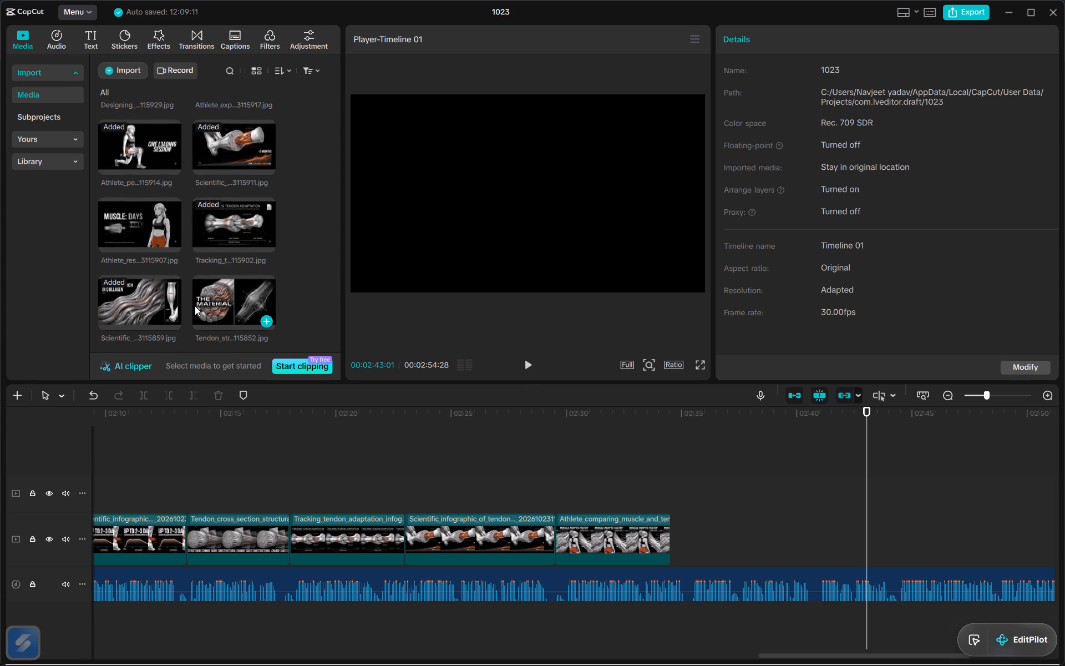
scroll(195, 306, "down", 1)
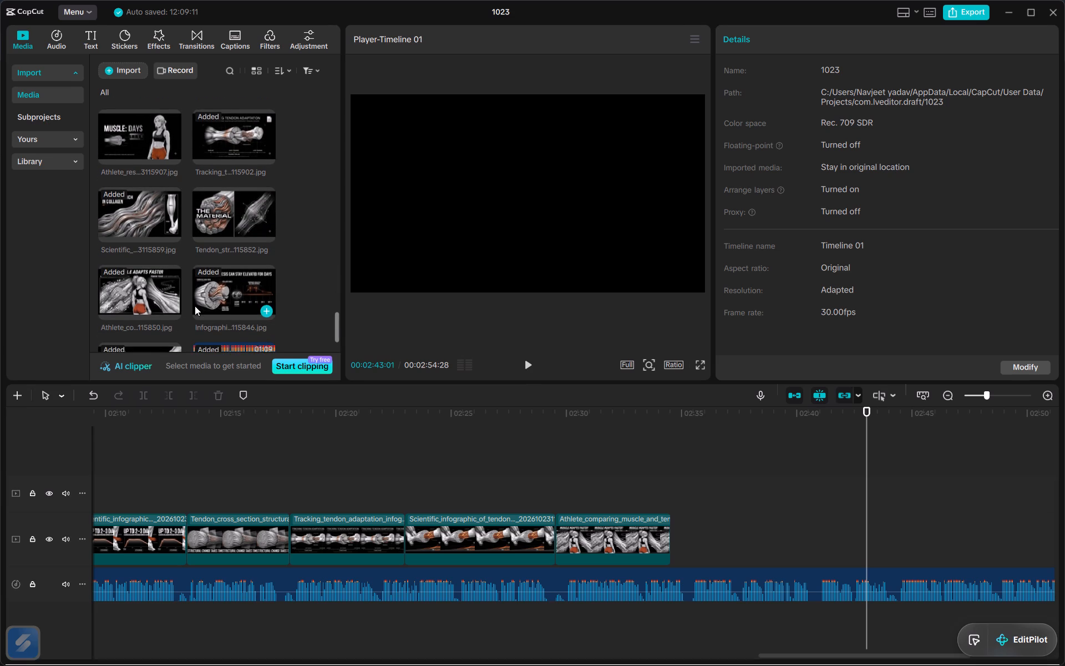
scroll(195, 306, "down", 1)
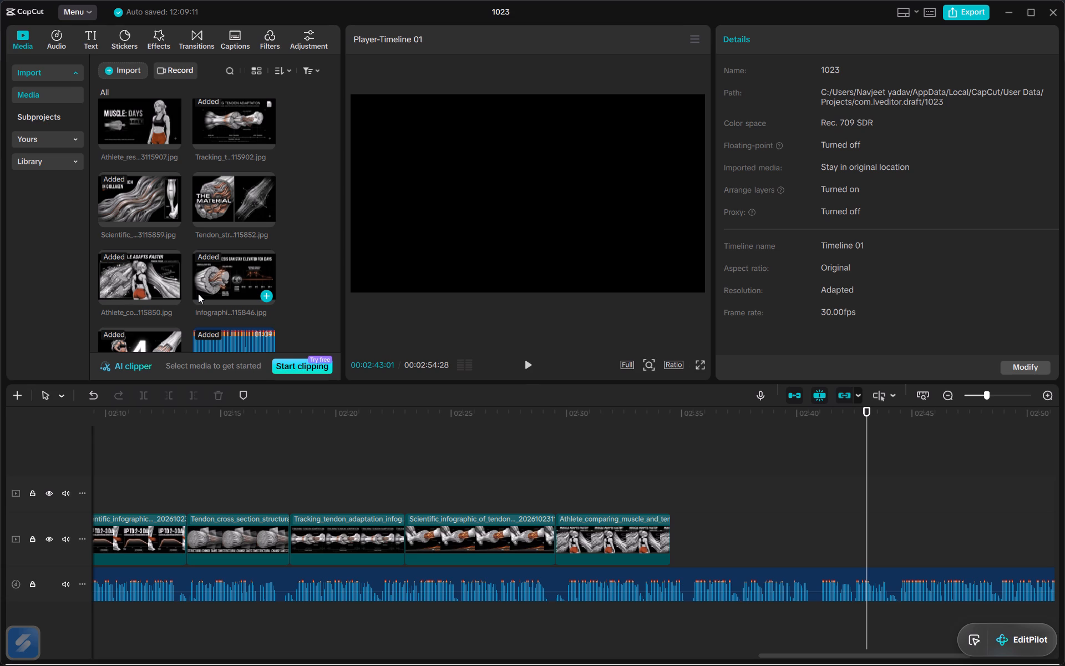
left_click(198, 294)
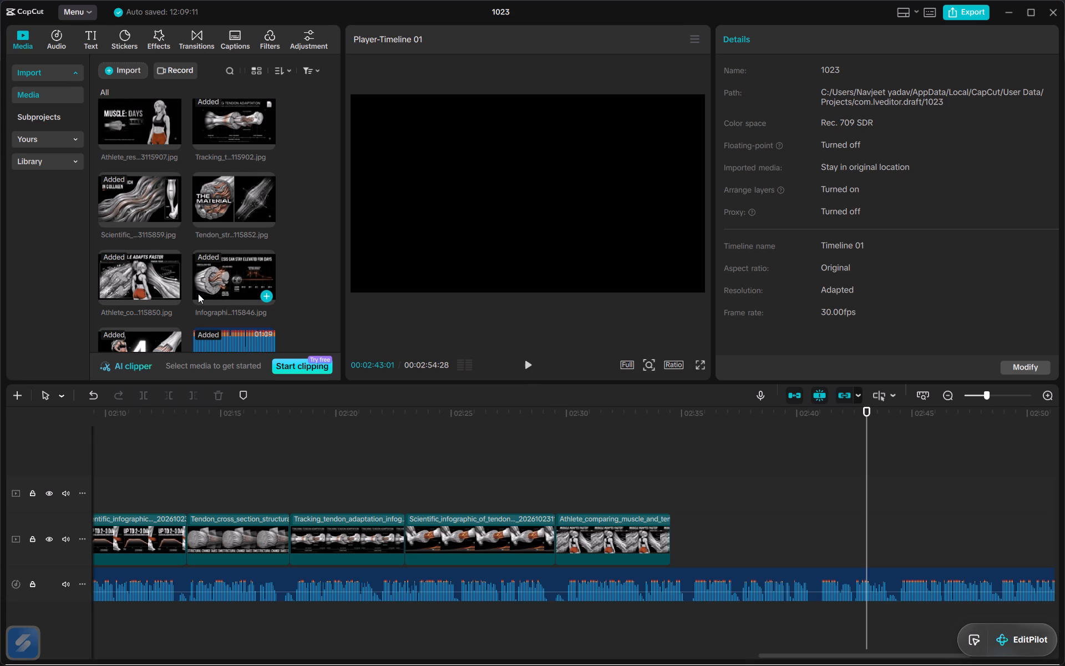
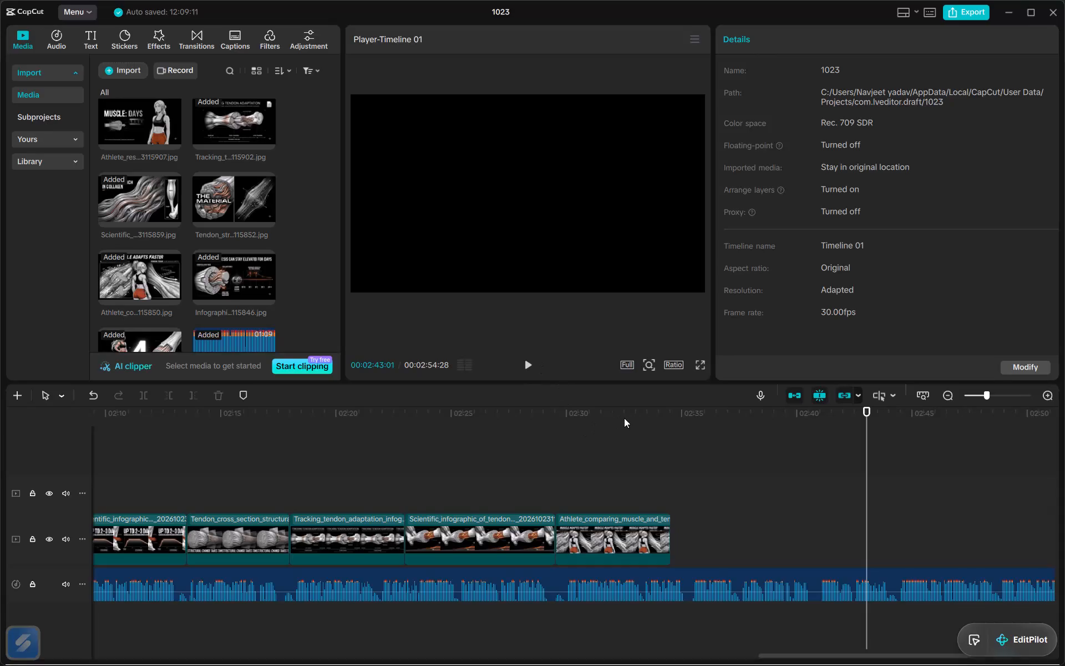
Listen to the narration around 00:02:35 and extend the end of the "Muscle Adapts Faster" clip to about 00:02:35.
scroll(639, 508, "left", 2)
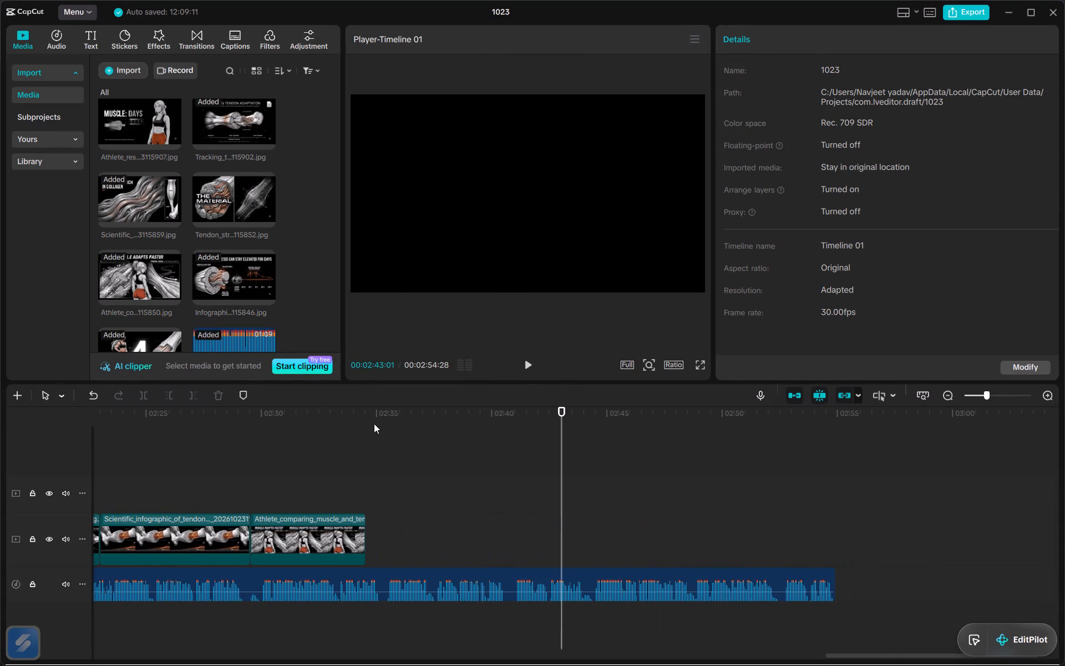
left_click(358, 422)
key("space")
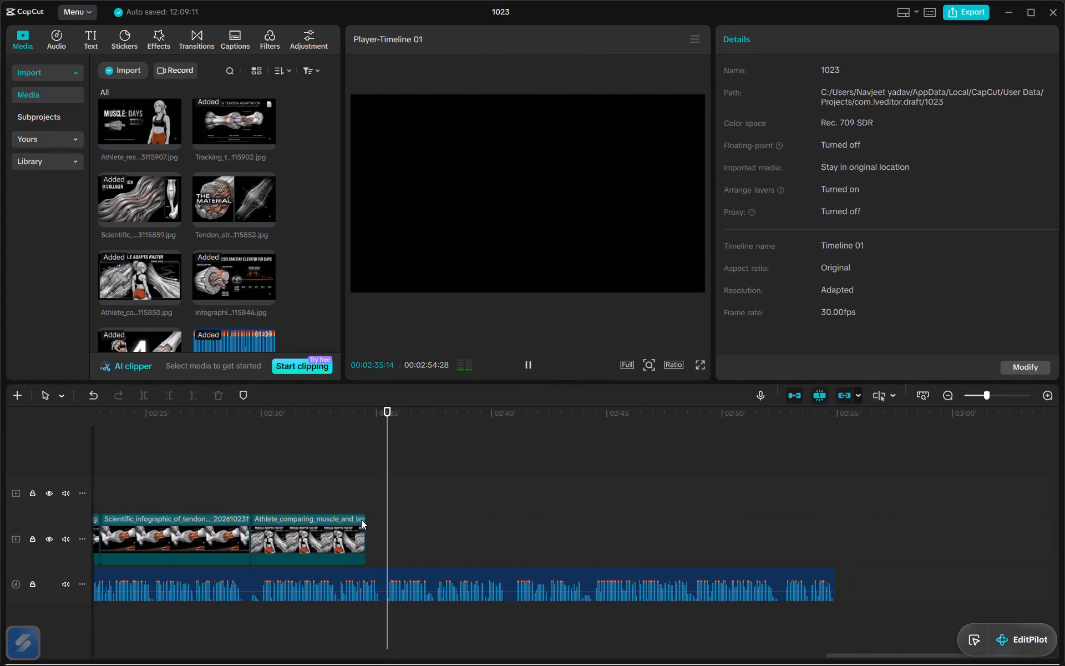
left_click(359, 542)
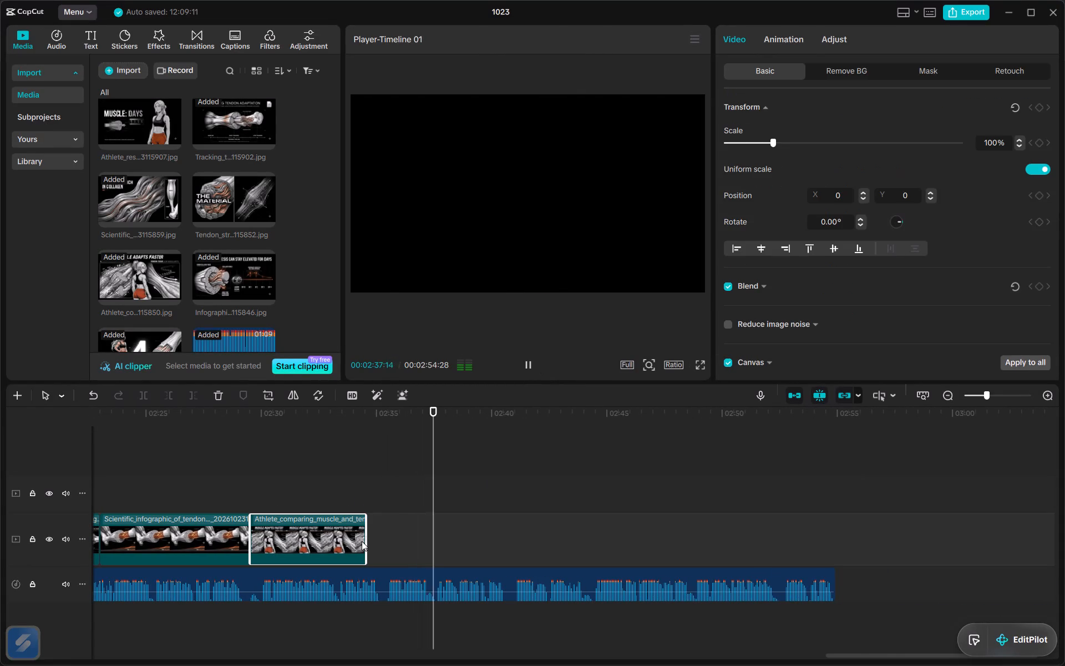
left_click(362, 541)
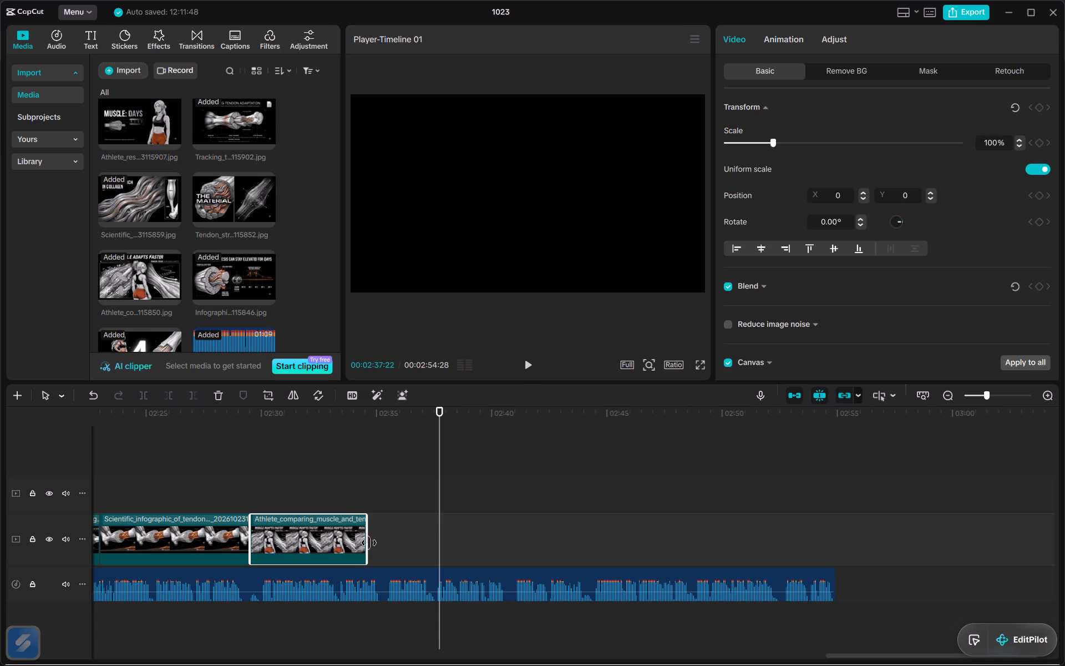
left_click_drag(369, 543, 382, 543)
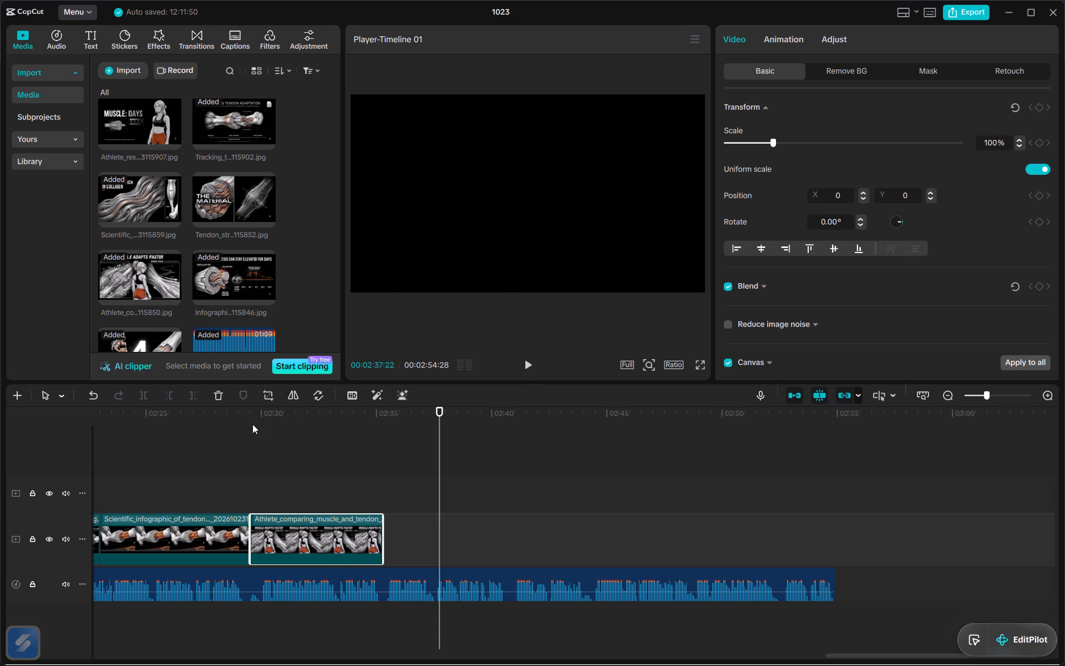
left_click(252, 424)
key("space")
key("space")
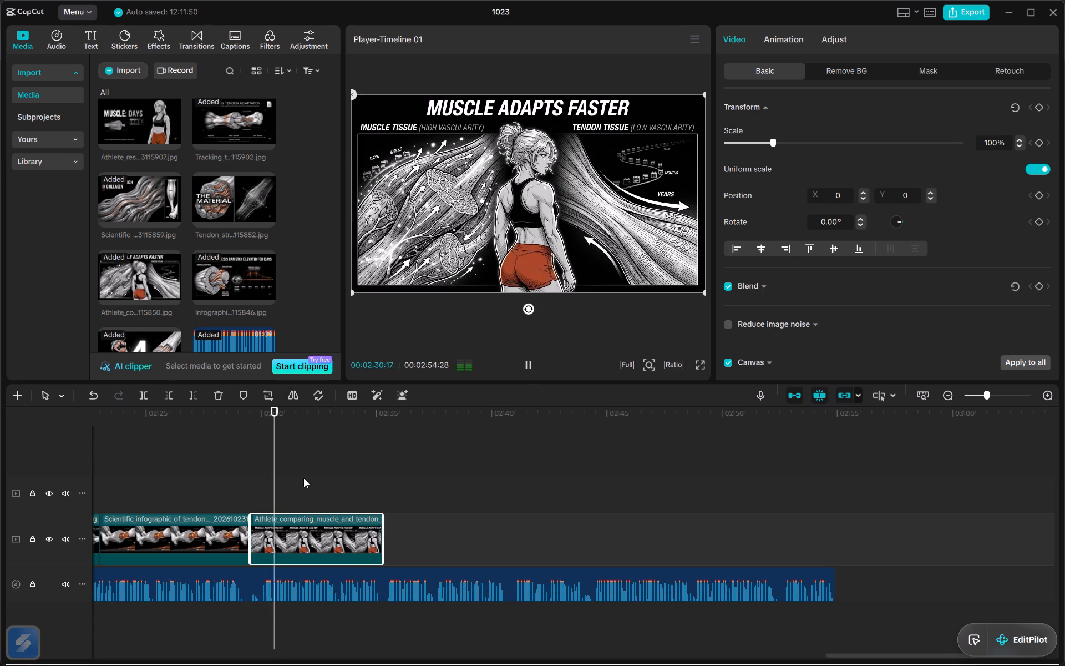
Add the "Muscle: Days" image directly after "Muscle Adapts Faster" and trim its end to about 00:02:37.5 to match the narration.
scroll(303, 478, "left", 1)
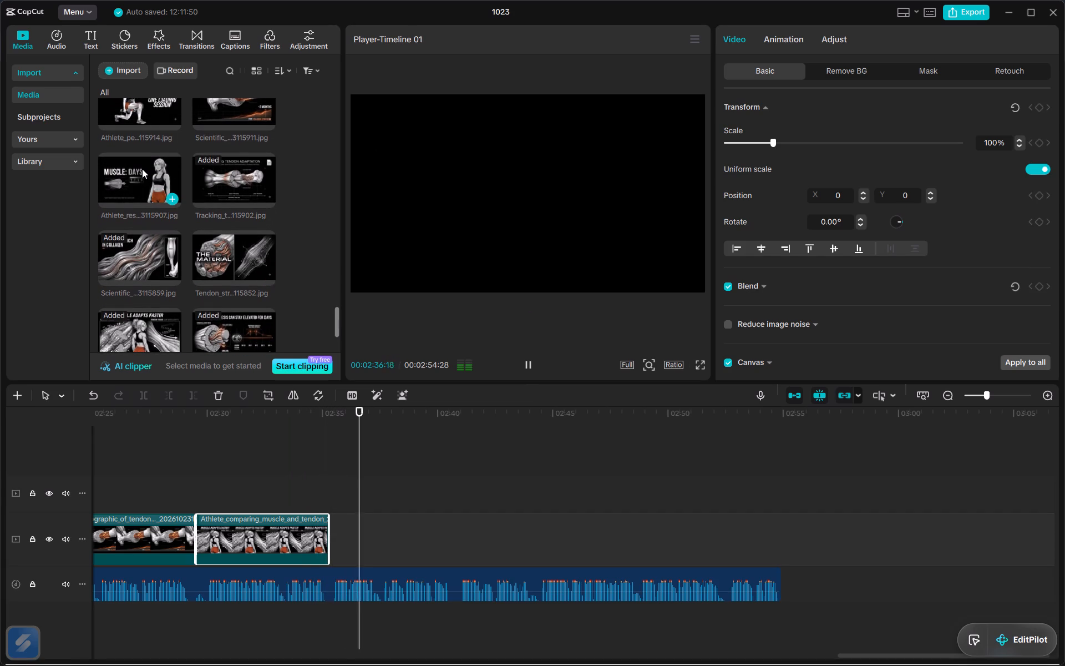
left_click_drag(142, 169, 343, 573)
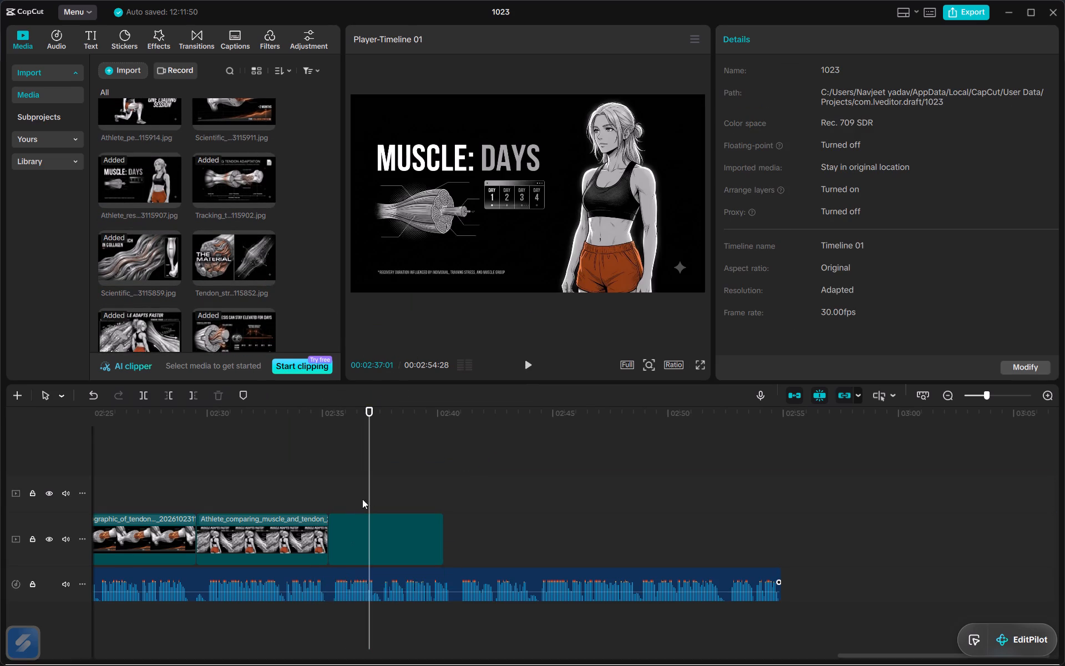
key("space")
key("space")
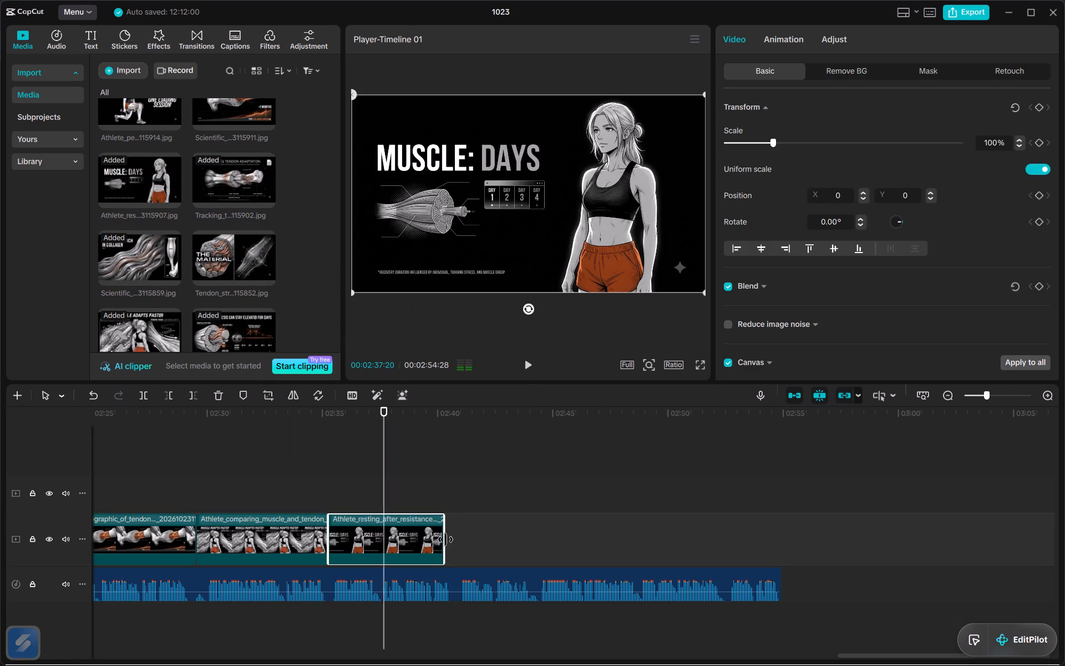
left_click_drag(448, 538, 443, 538)
left_click(443, 538)
left_click_drag(443, 538, 449, 544)
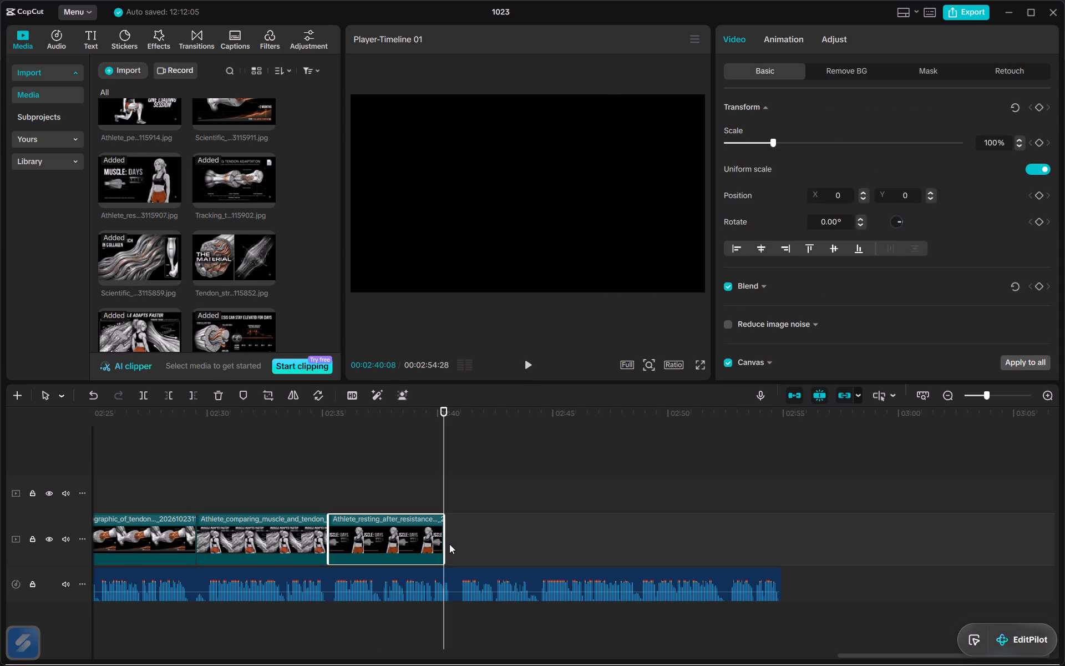
left_click_drag(447, 542, 380, 543)
Add the "Tendon: Weeks to Months" image directly after "Muscle: Days" and trim its end to about 00:02:41.
scroll(238, 333, "up", 1)
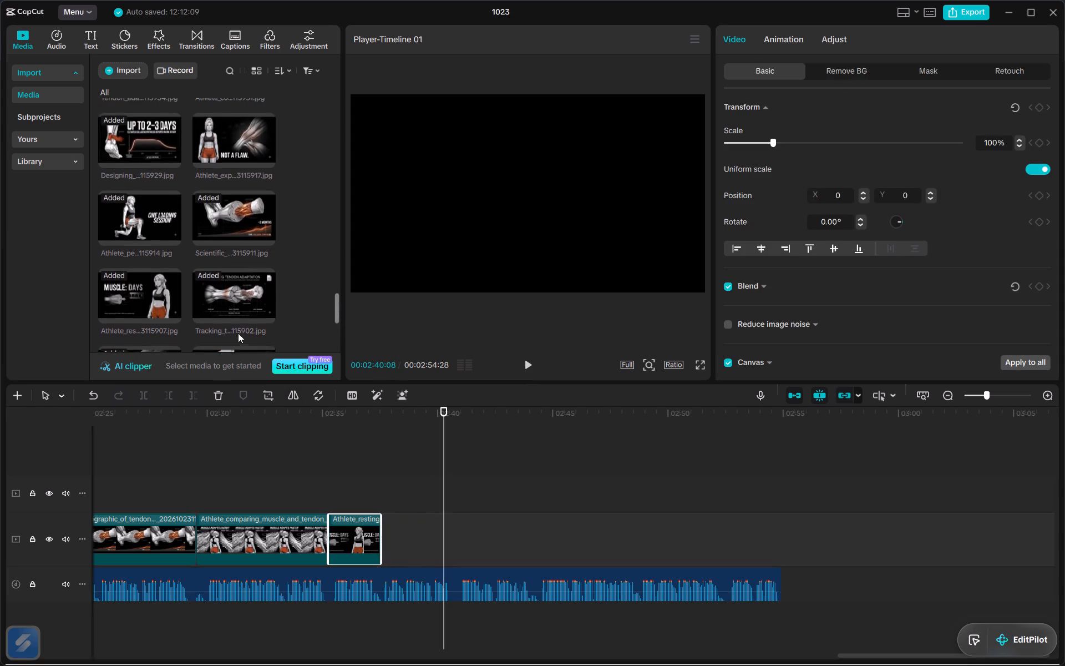
scroll(238, 333, "up", 1)
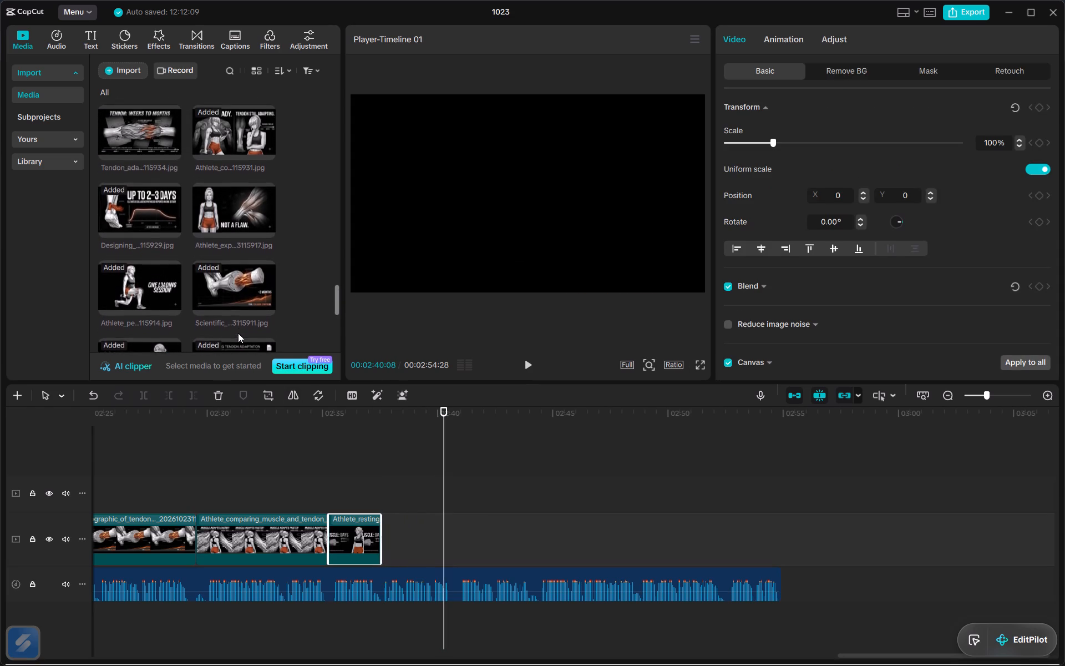
scroll(238, 333, "up", 1)
left_click_drag(141, 168, 162, 119)
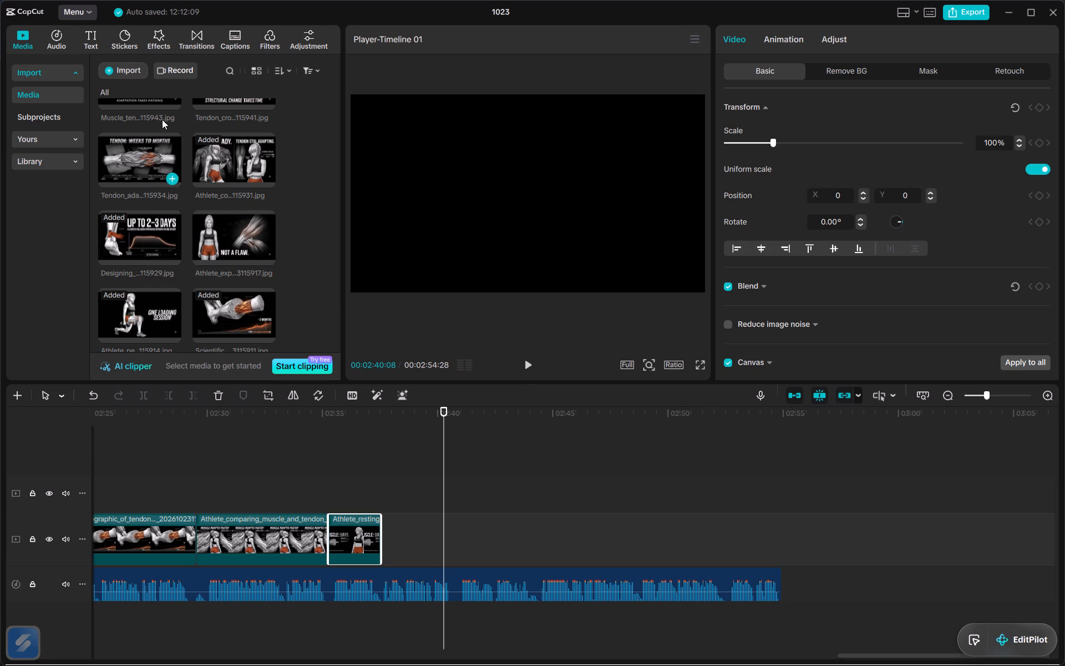
left_click_drag(162, 119, 393, 588)
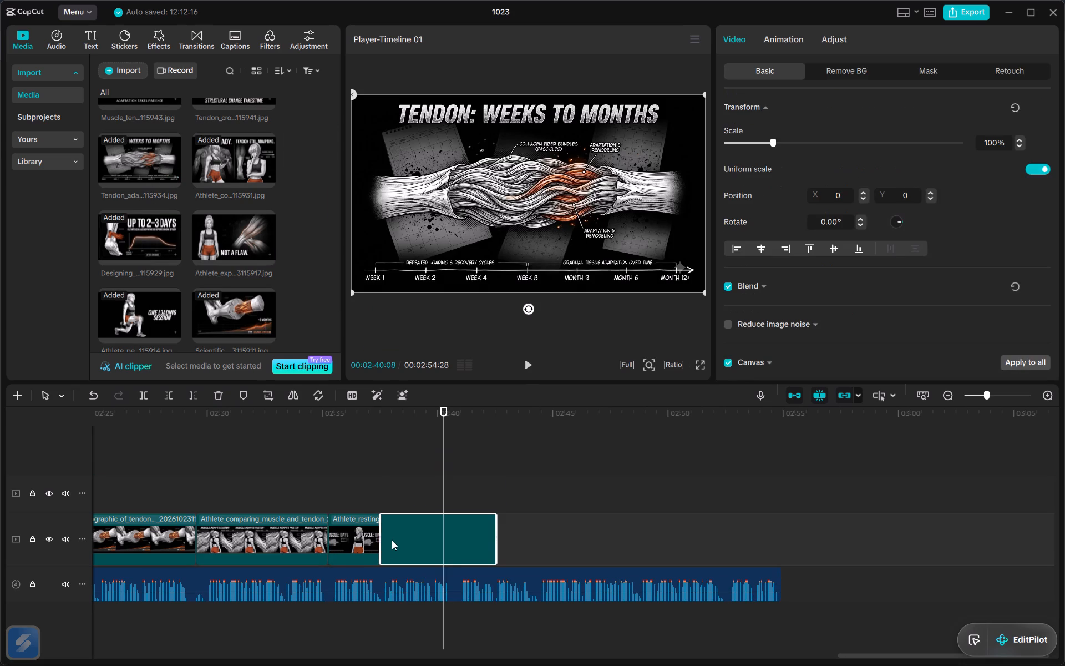
key("space")
left_click(385, 431)
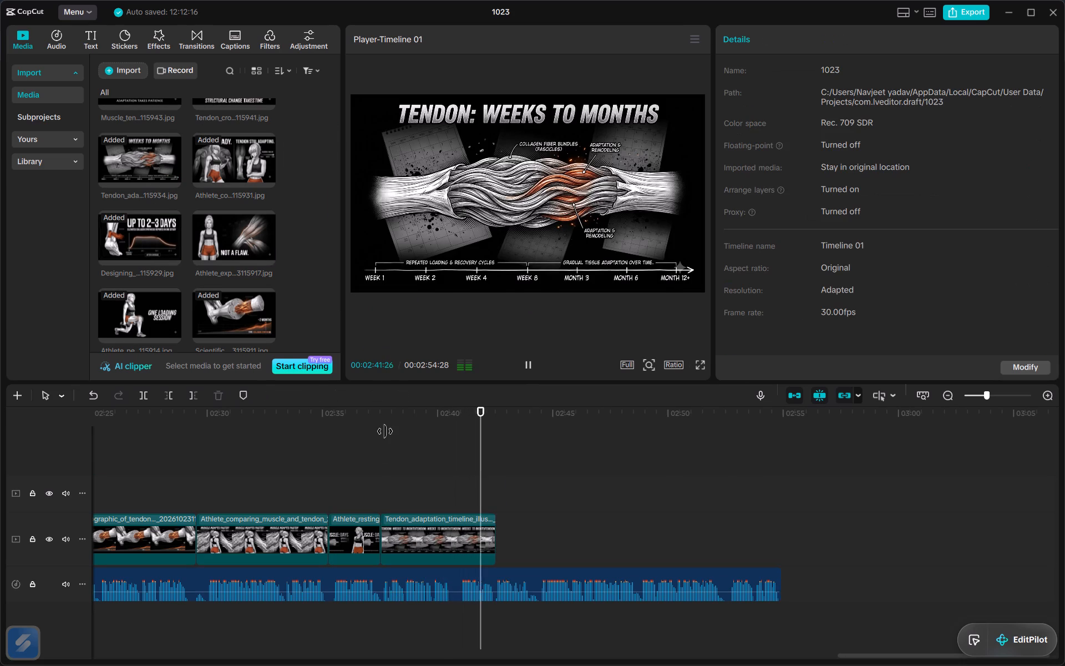
key("space")
left_click(477, 531)
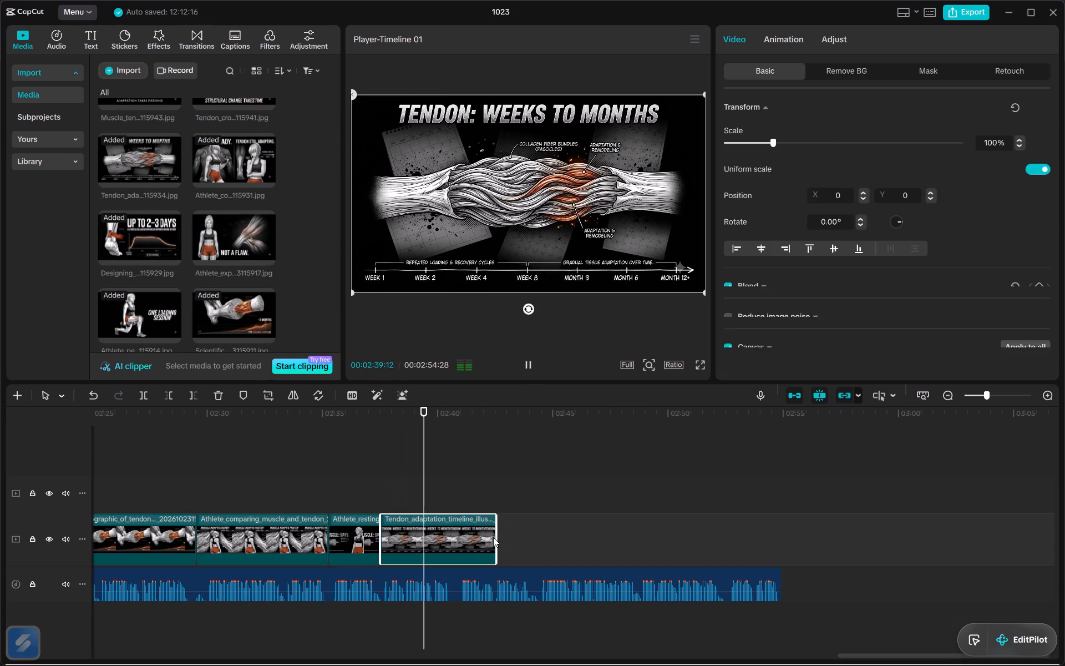
left_click_drag(496, 539, 465, 539)
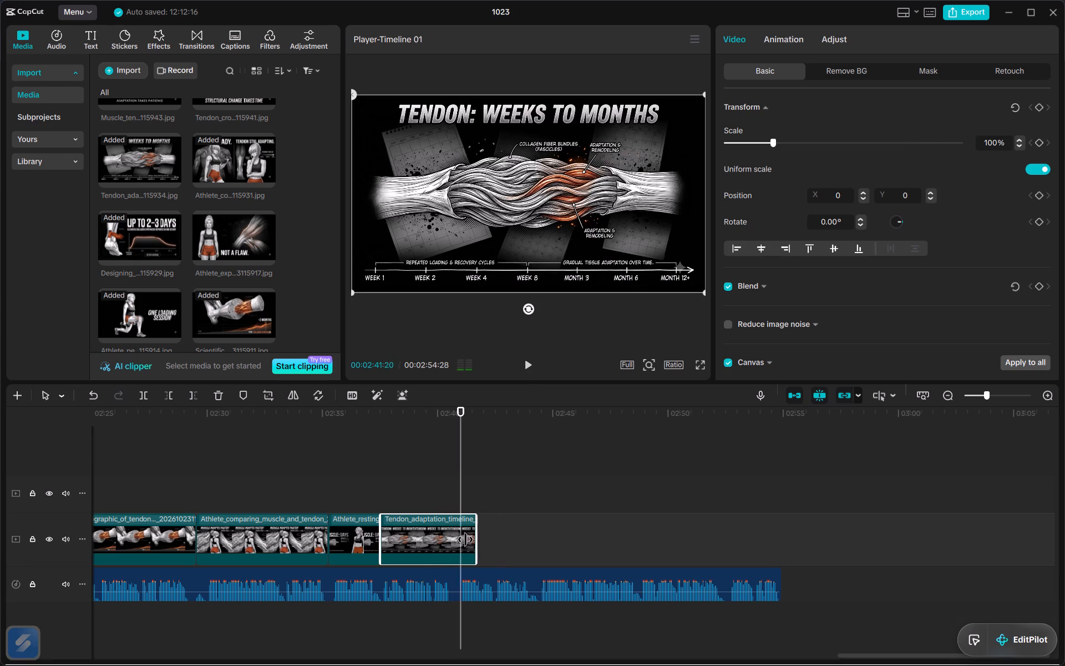
left_click_drag(465, 539, 458, 541)
Listen to the narration from about 00:02:41, add the "Not a Flaw." image after "Tendon: Weeks to Months" and trim its end to about 00:02:44.
key("space")
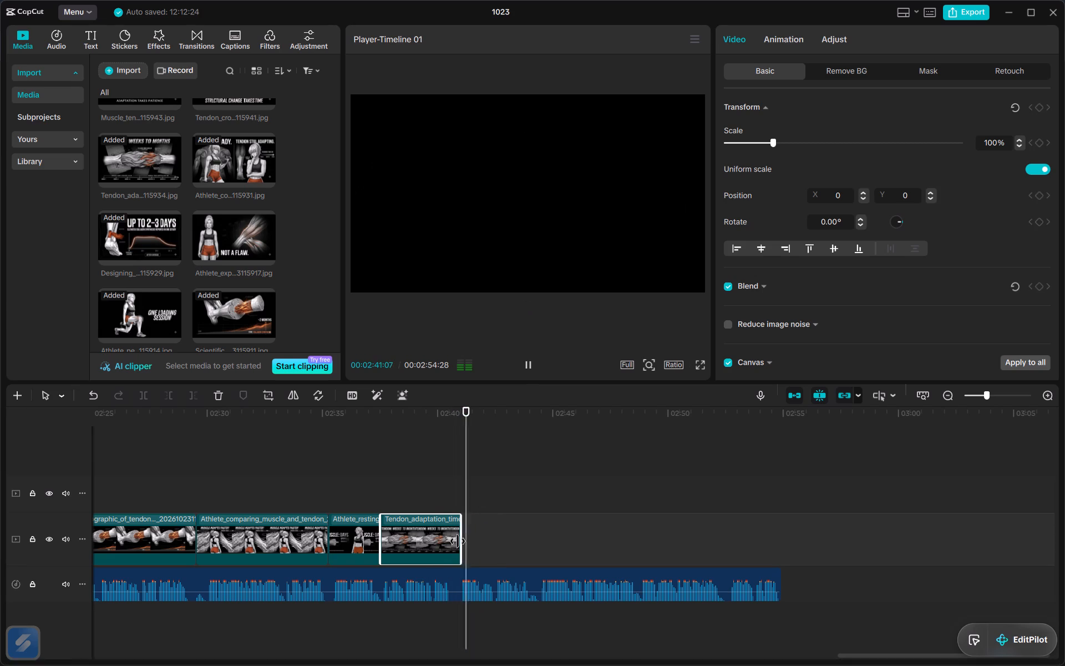
left_click_drag(224, 242, 284, 164)
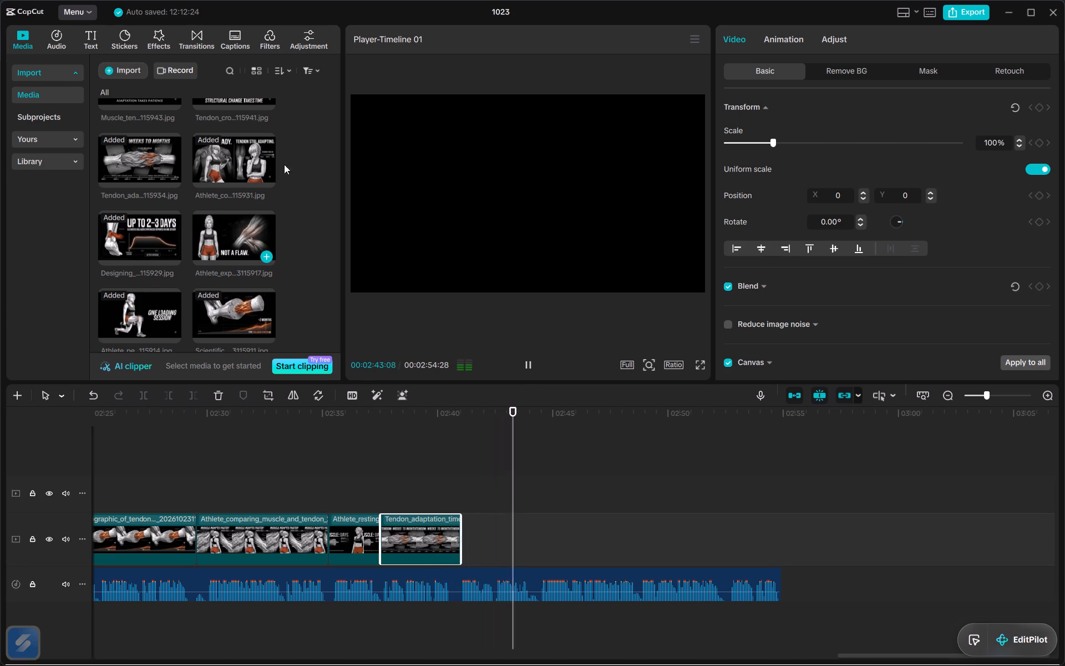
left_click_drag(284, 164, 468, 551)
key("space")
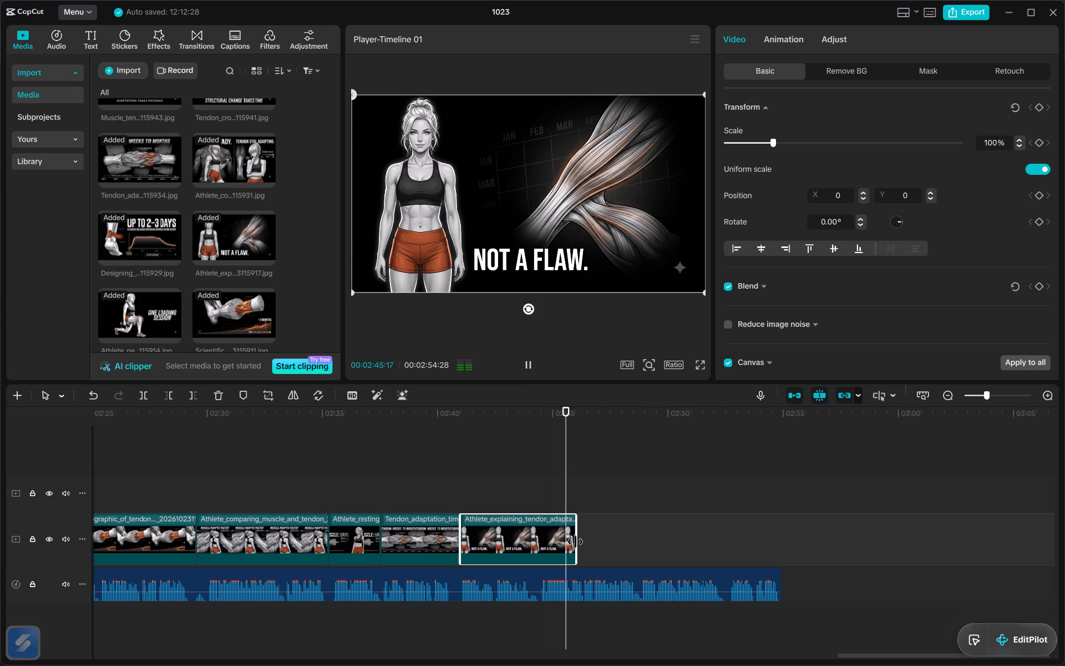
left_click_drag(576, 542, 535, 546)
Listen on to about 00:02:50, preview the "Adaptation Takes Patience" image, and add the "Material ≠ Signal" image directly after "Not a Flaw.".
key("space")
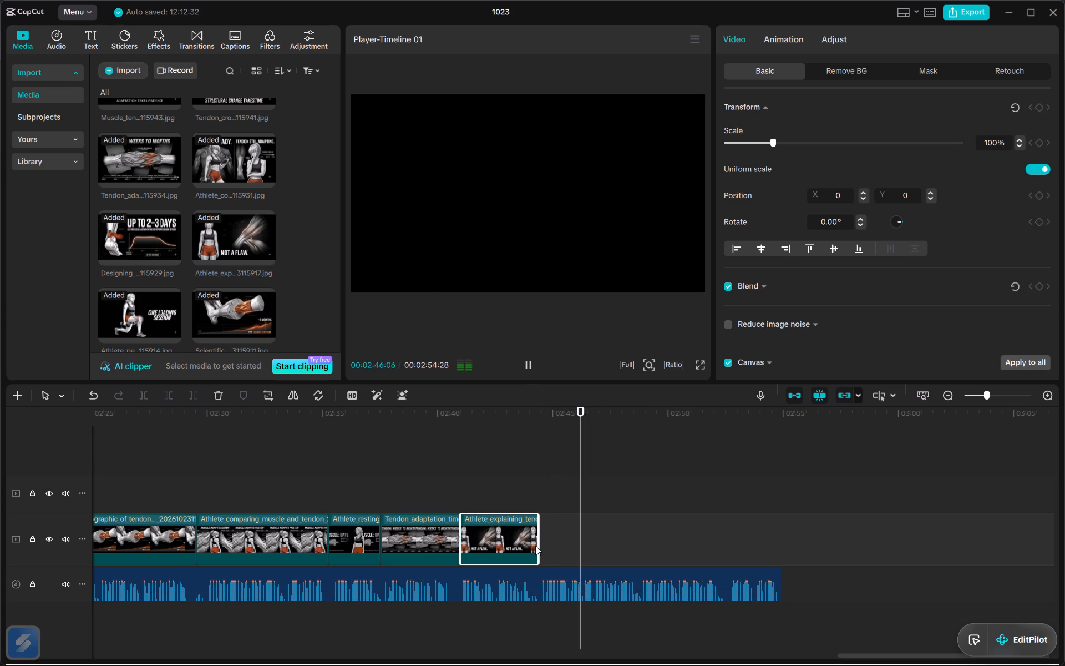
scroll(194, 219, "up", 1)
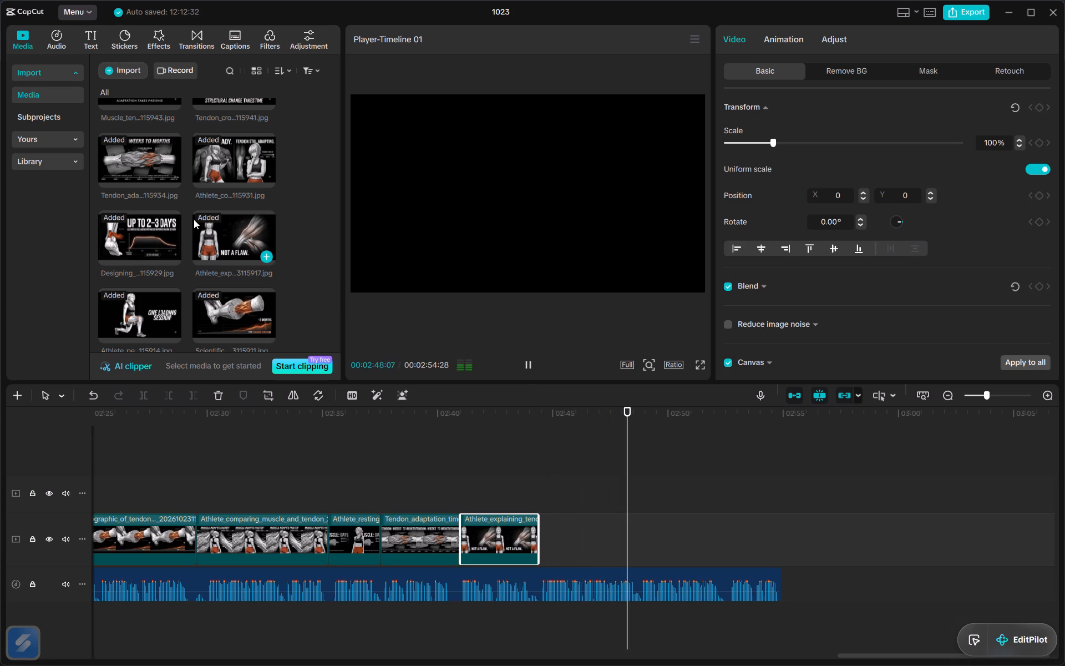
scroll(194, 219, "up", 2)
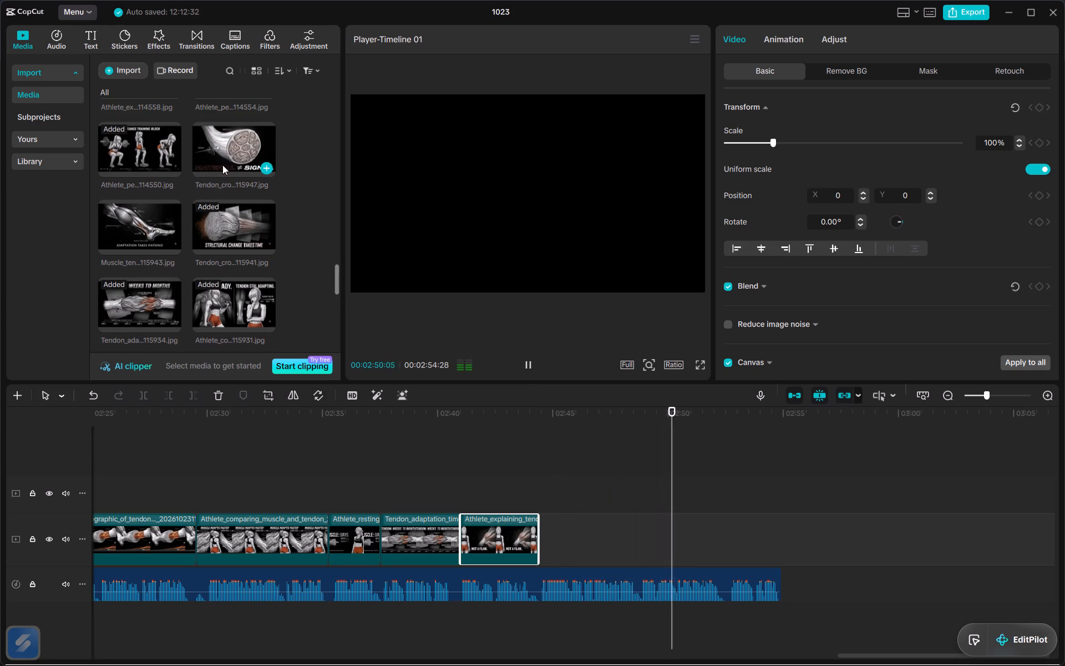
left_click(226, 162)
left_click(160, 232)
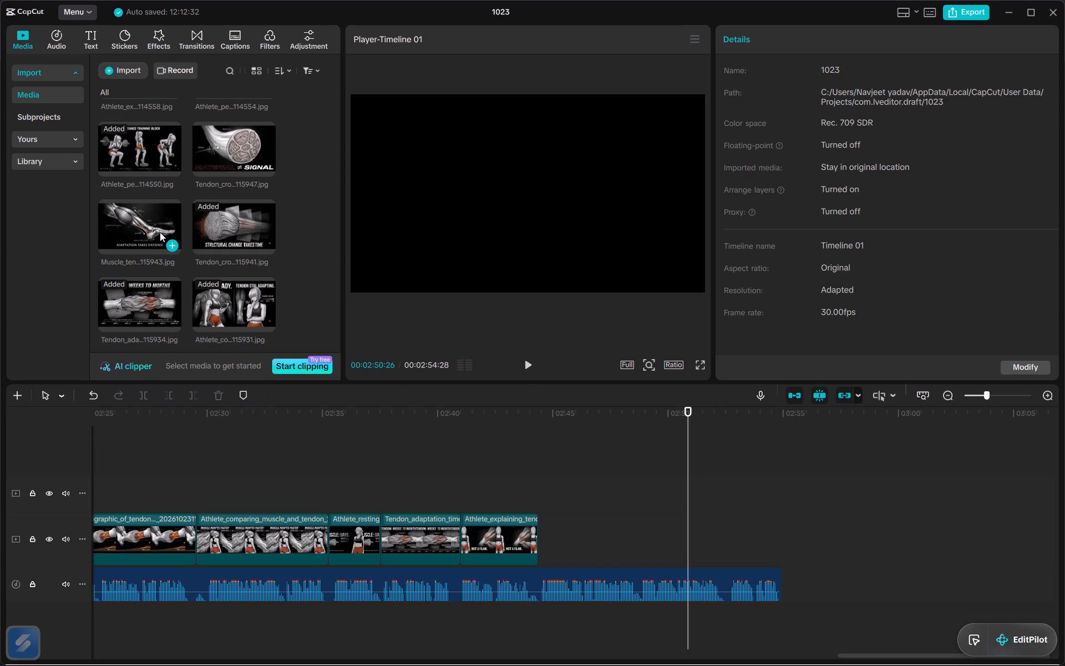
double_click(148, 228)
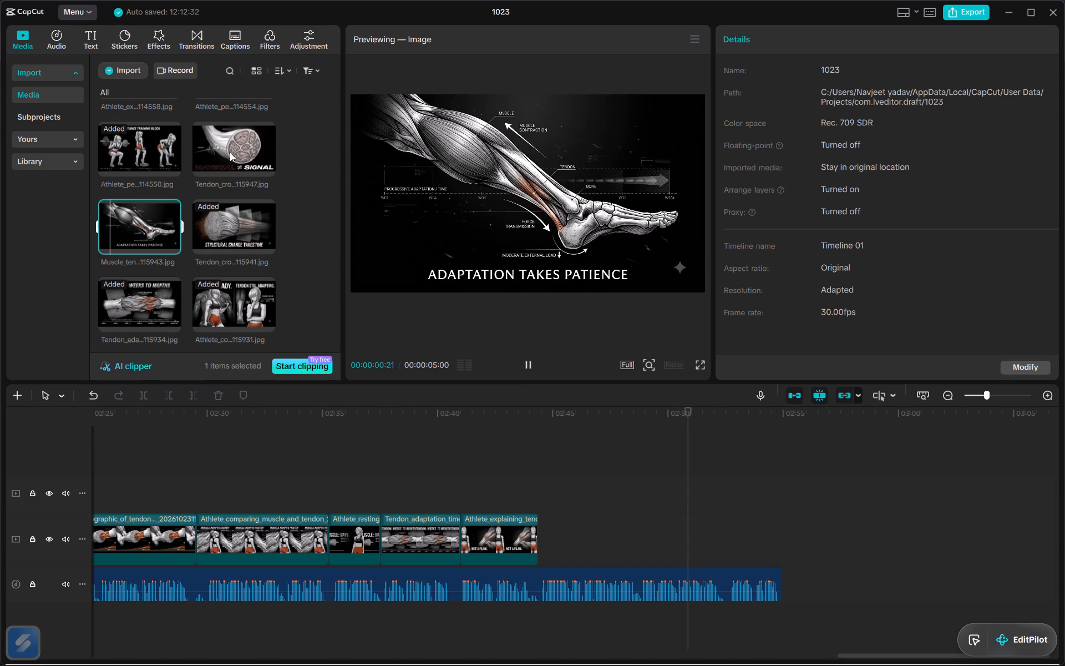
left_click_drag(240, 149, 587, 523)
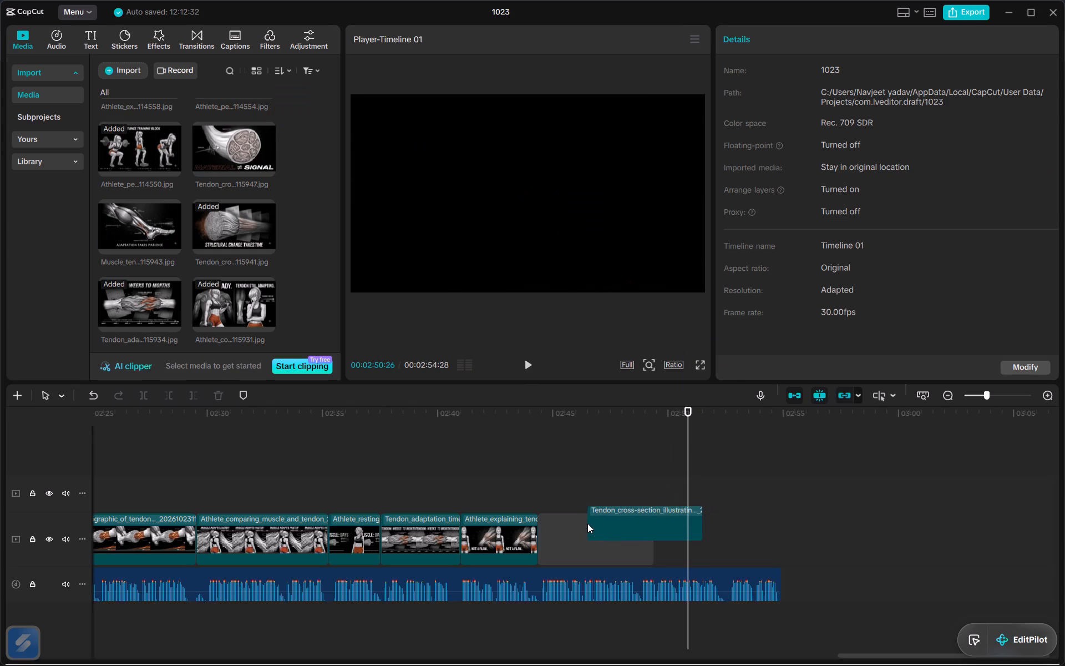
Listen to the end of the narration and insert "The Material" image between the "Not a Flaw." and "Material ≠ Signal" clips.
key("space")
scroll(194, 299, "down", 1)
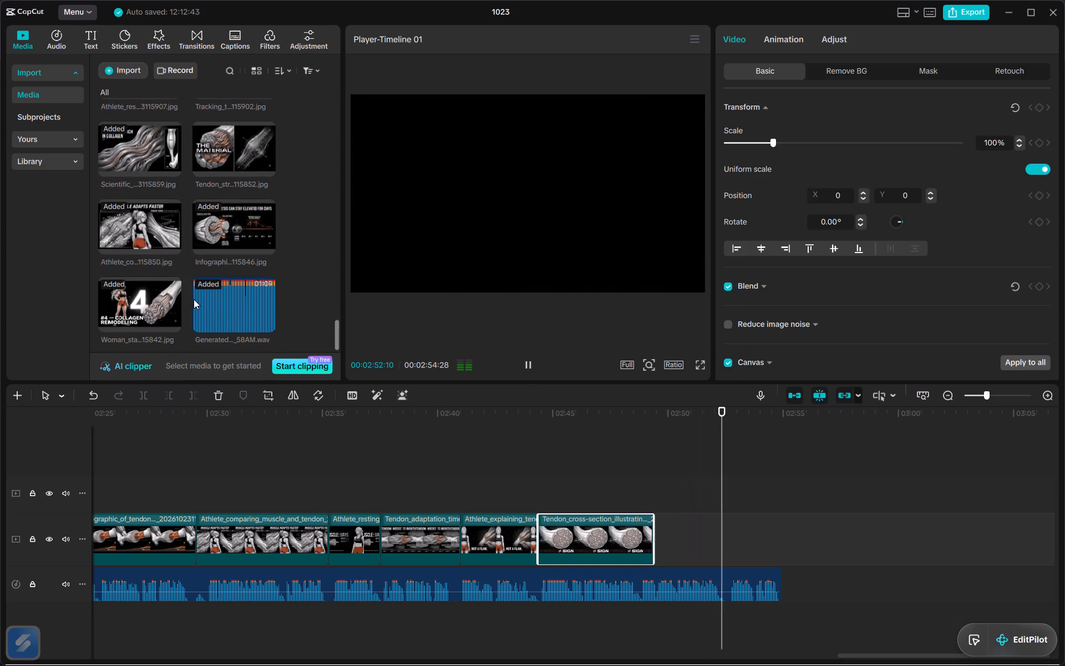
scroll(194, 299, "down", 1)
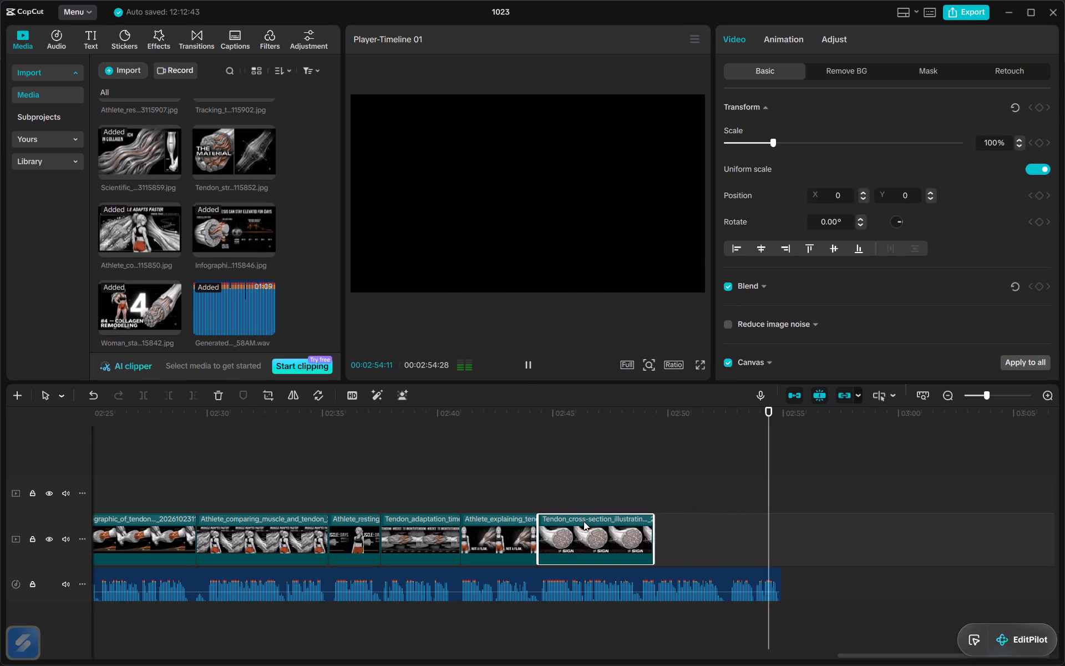
double_click(239, 148)
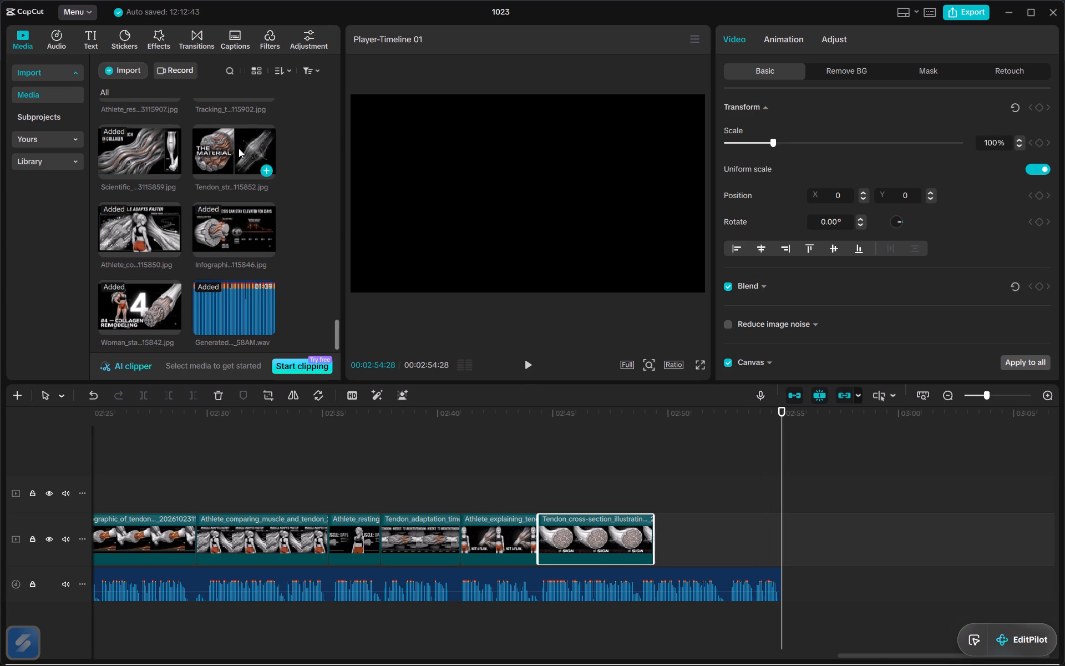
left_click_drag(240, 153, 668, 514)
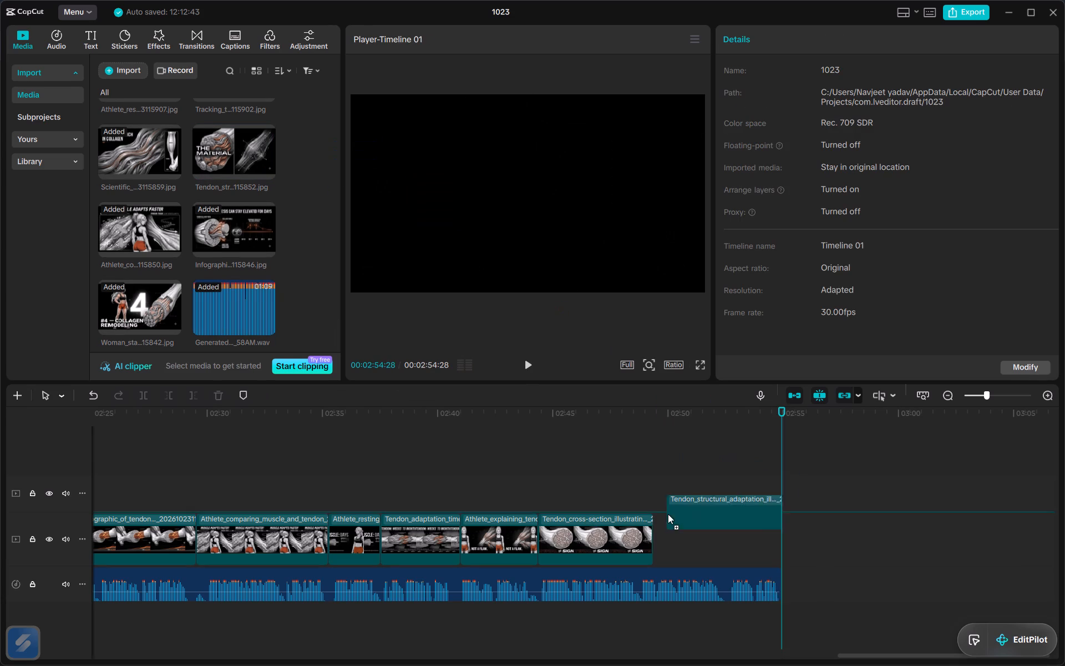
left_click_drag(668, 514, 545, 530)
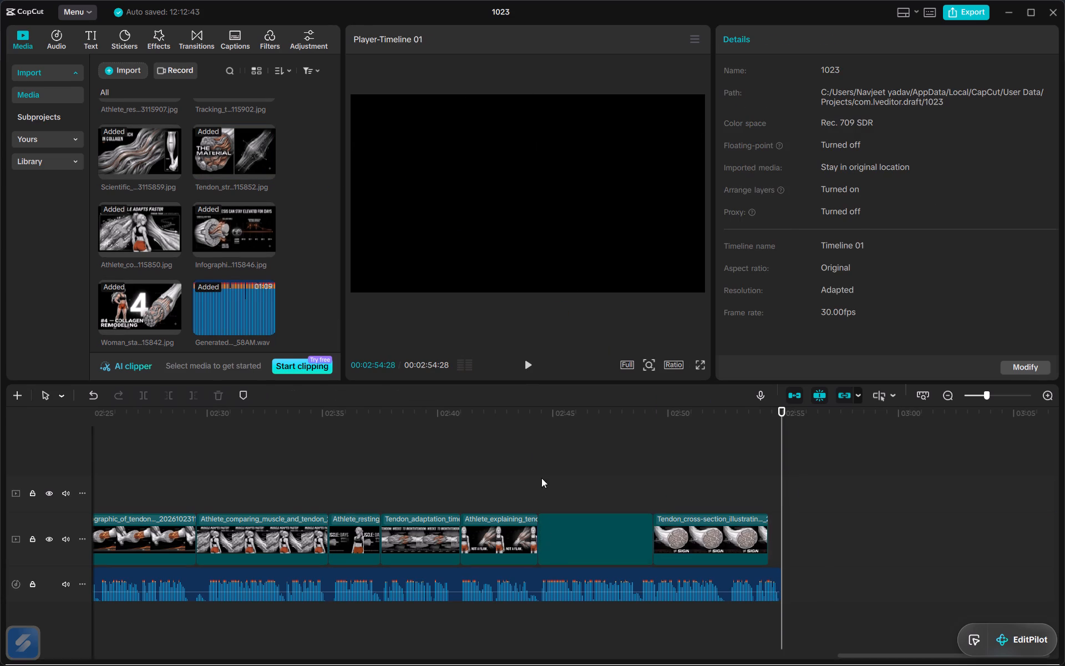
Listen to the narration from about 00:02:44 and trim the end of "The Material" clip to about 00:02:49.
left_click(535, 420)
key("space")
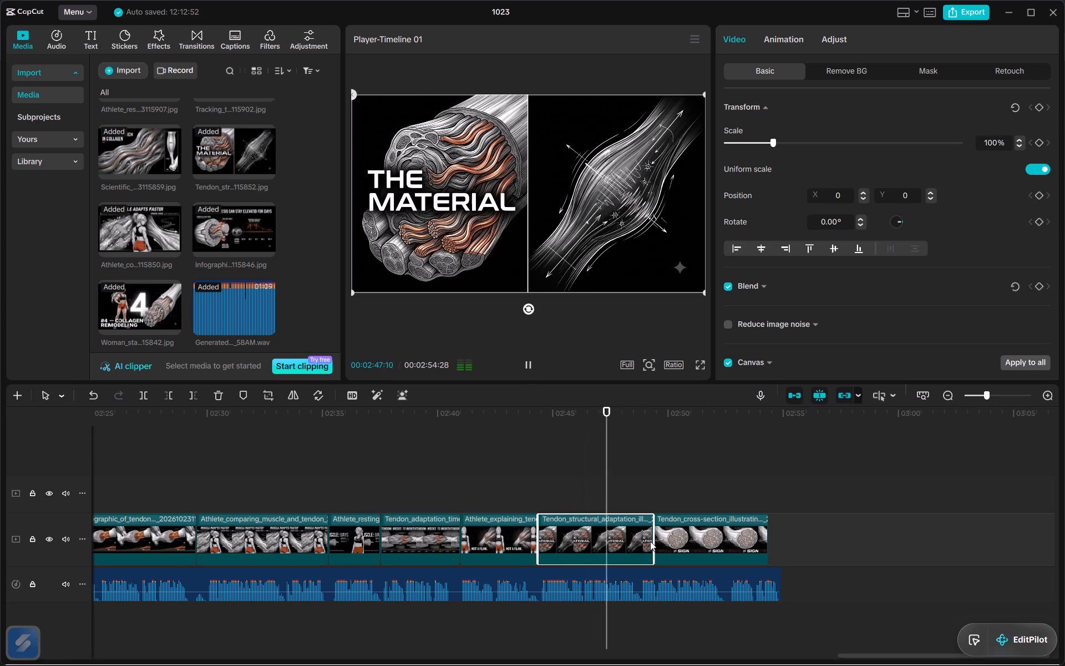
left_click_drag(655, 545, 648, 547)
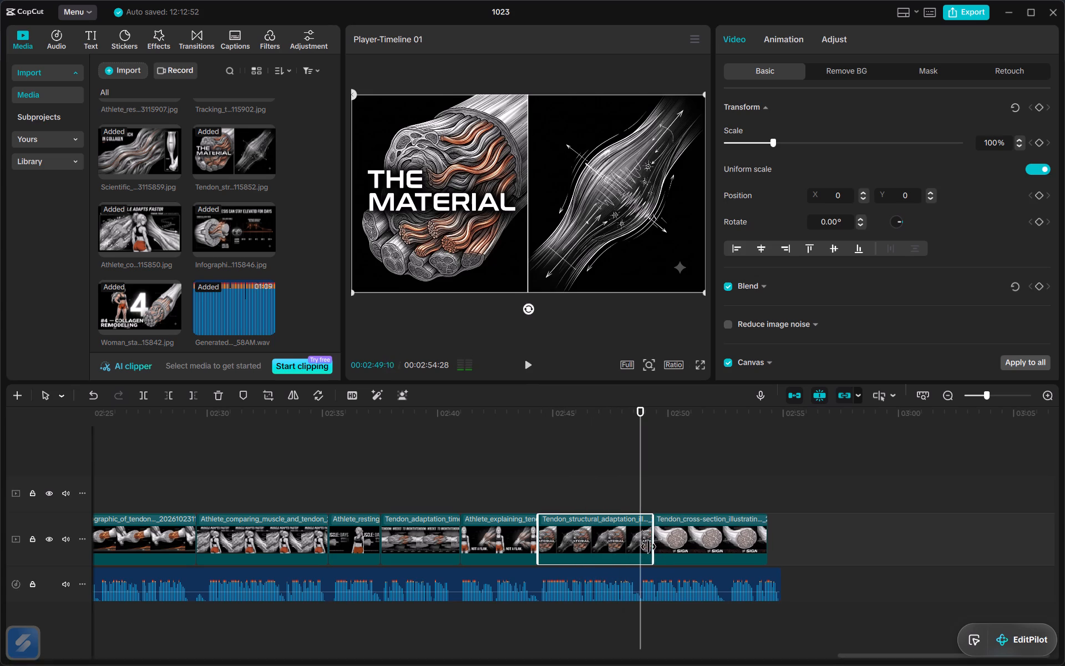
left_click_drag(648, 547, 640, 549)
key("space")
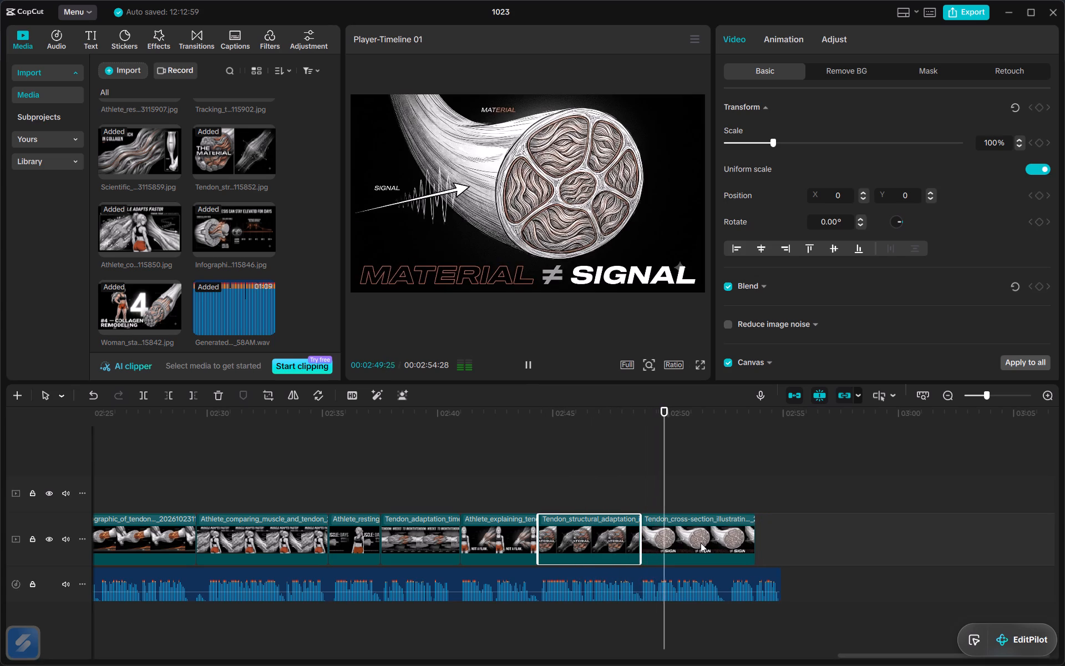
left_click(751, 538)
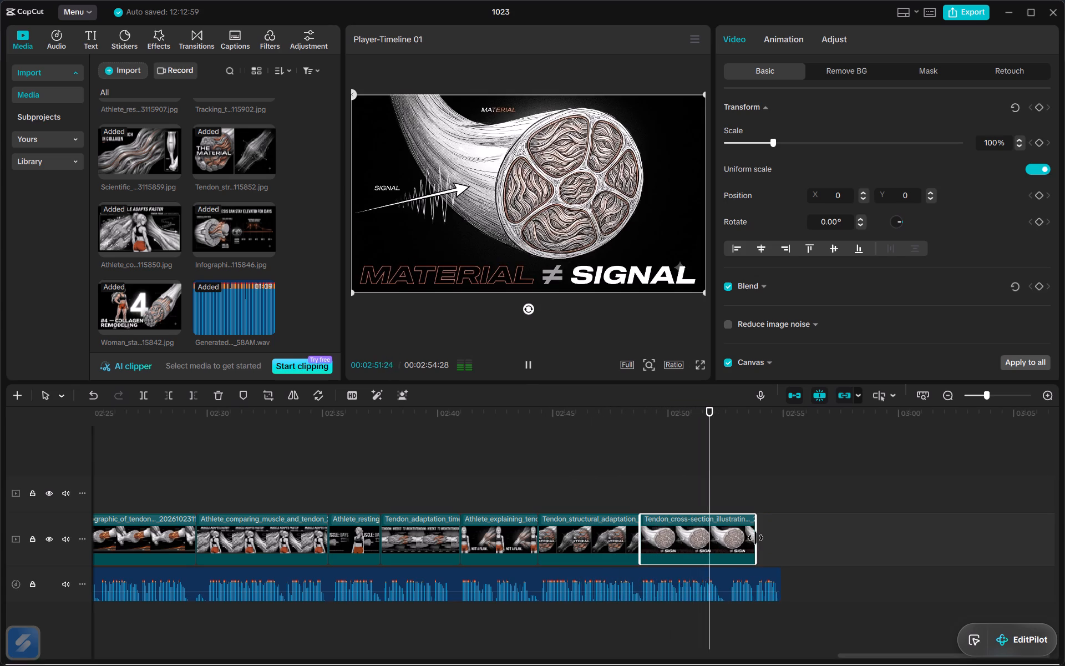
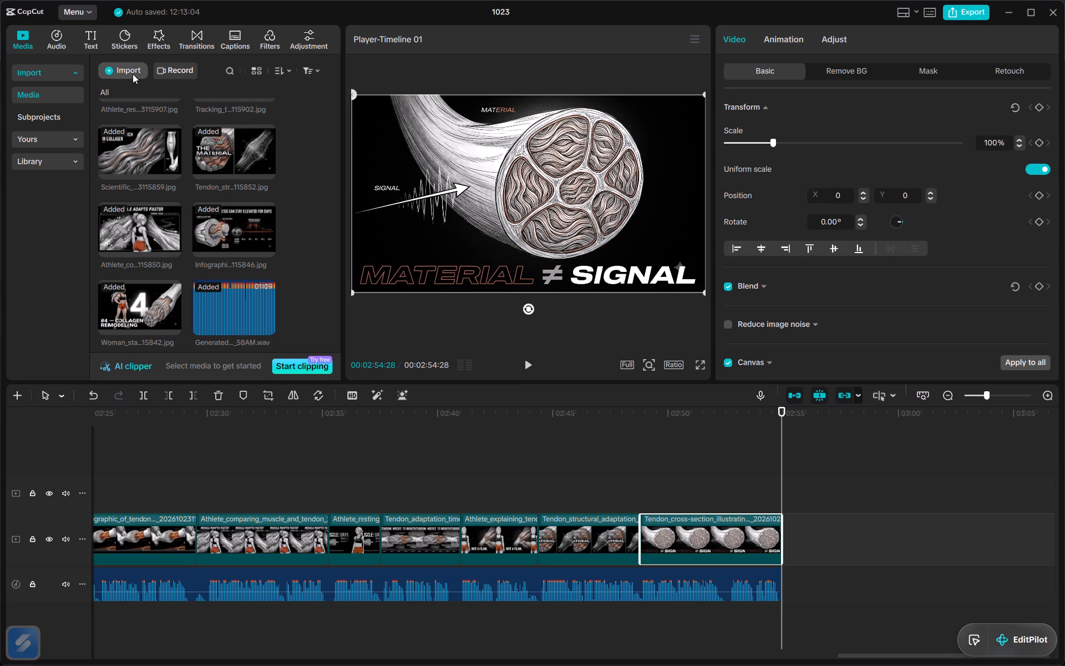
left_click(133, 76)
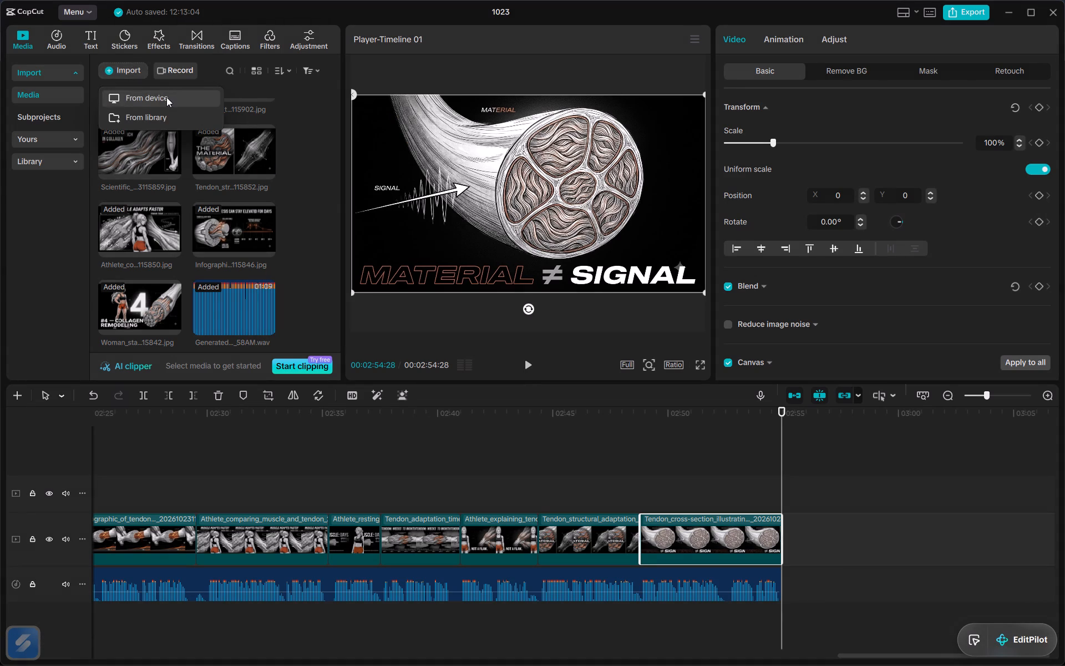
left_click(166, 97)
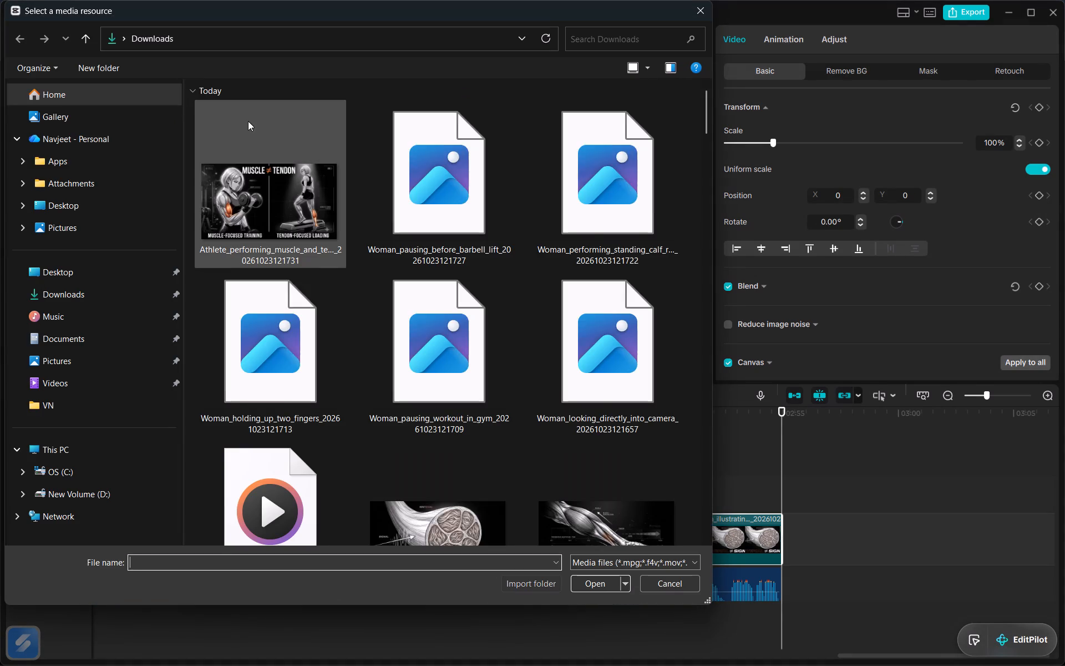
left_click_drag(217, 145, 586, 435)
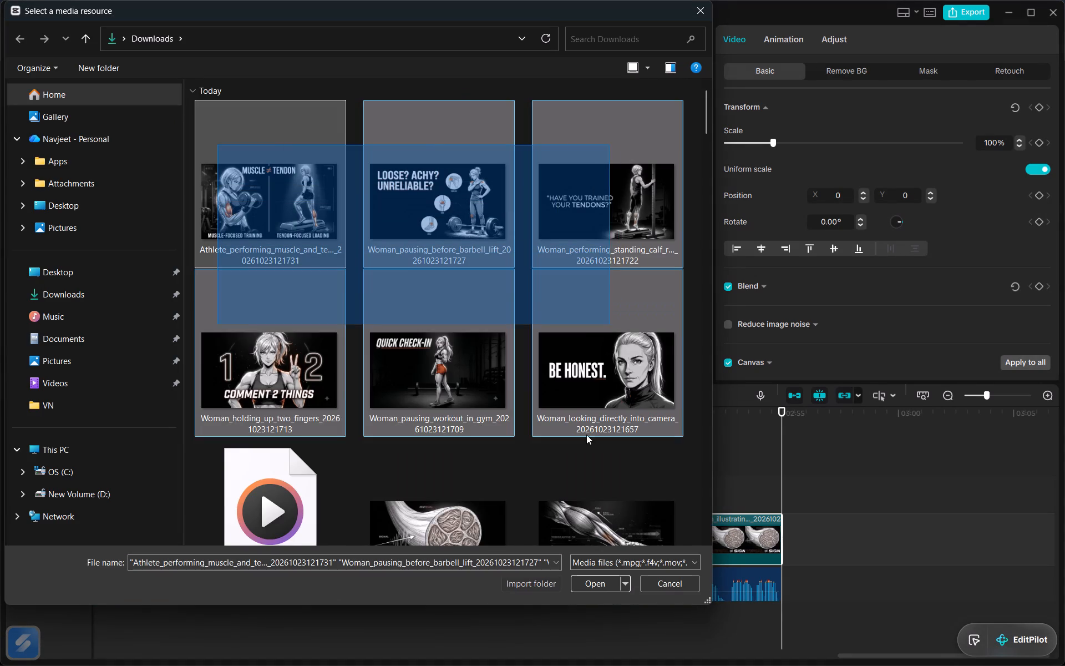
left_click_drag(586, 435, 632, 502)
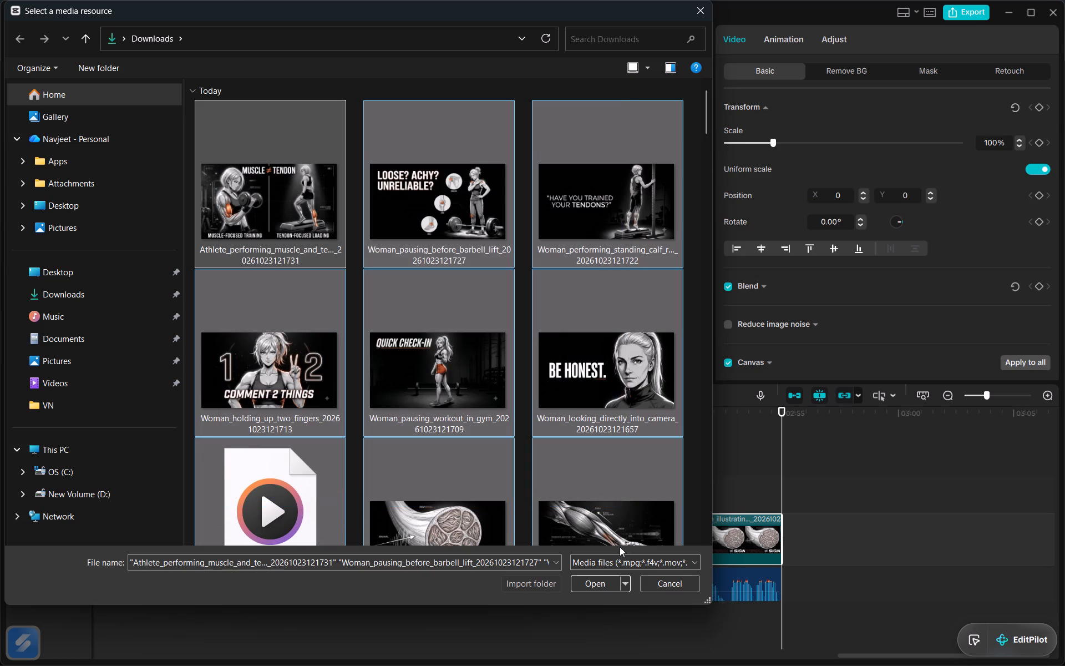
left_click(589, 582)
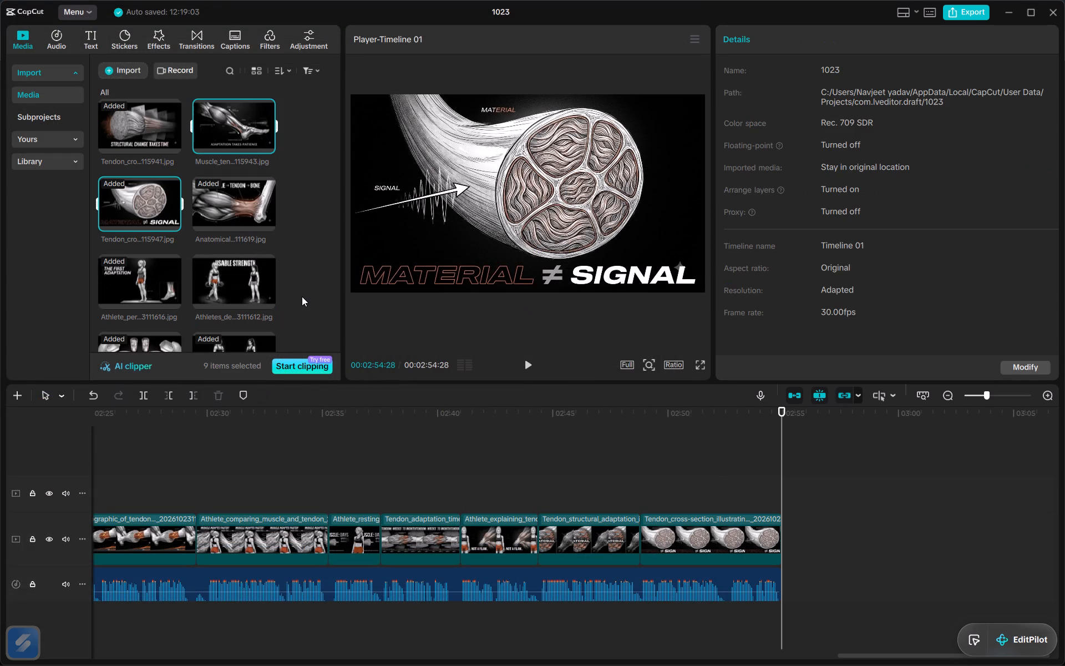
Place the imported 12_14PM generated voiceover on the audio track at 00:02:54:28, directly after the existing narration.
double_click(302, 296)
scroll(302, 296, "down", 8)
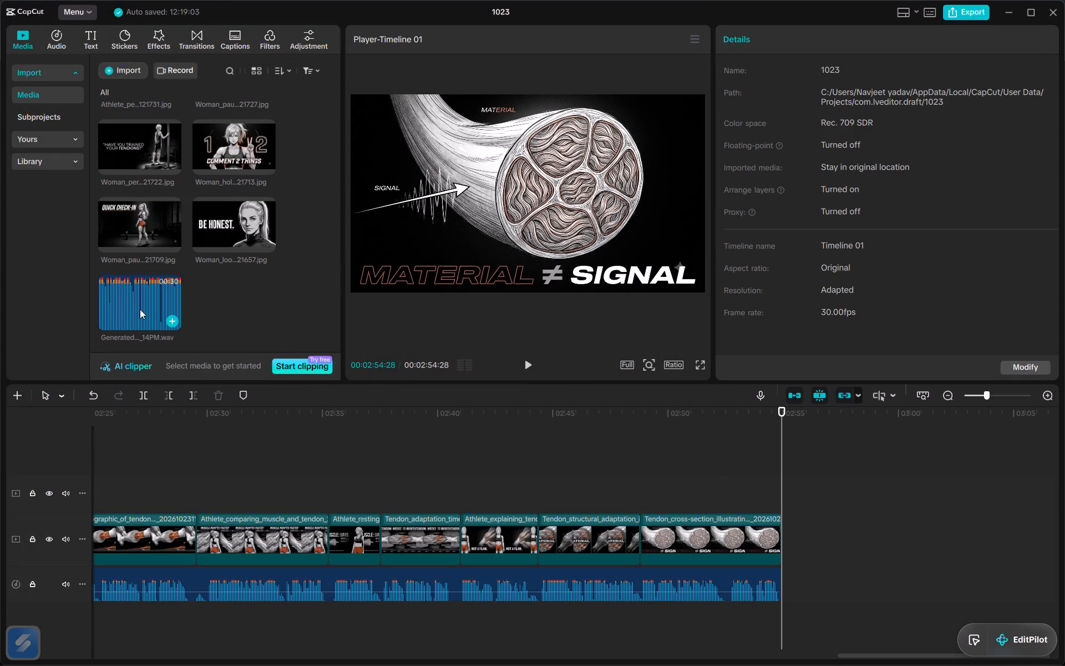
left_click_drag(140, 309, 780, 587)
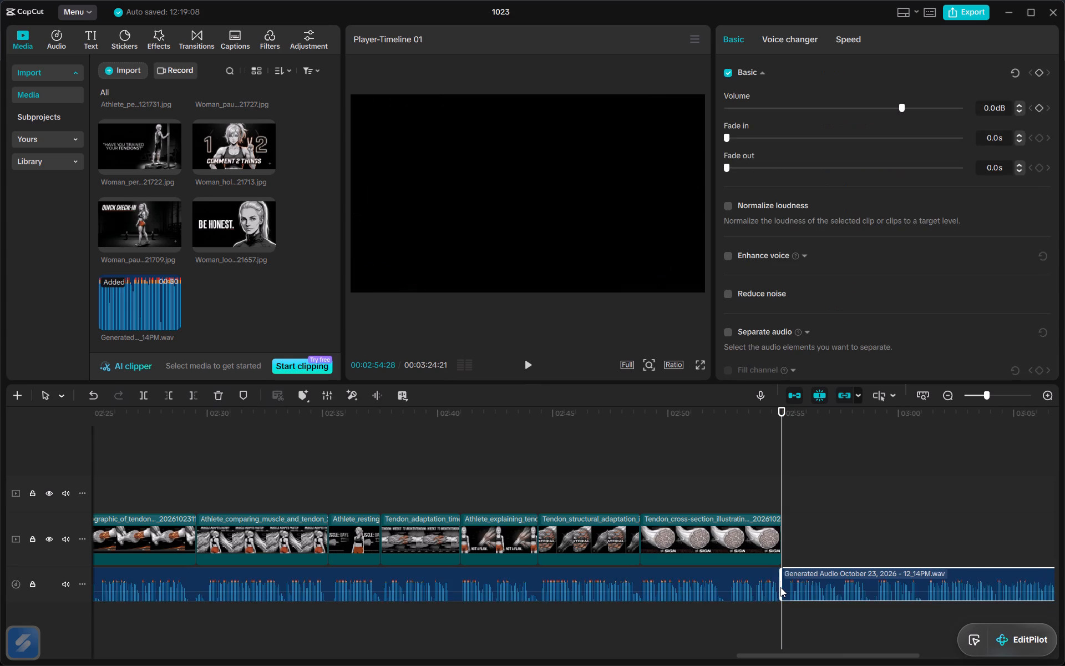
scroll(780, 587, "left", 4)
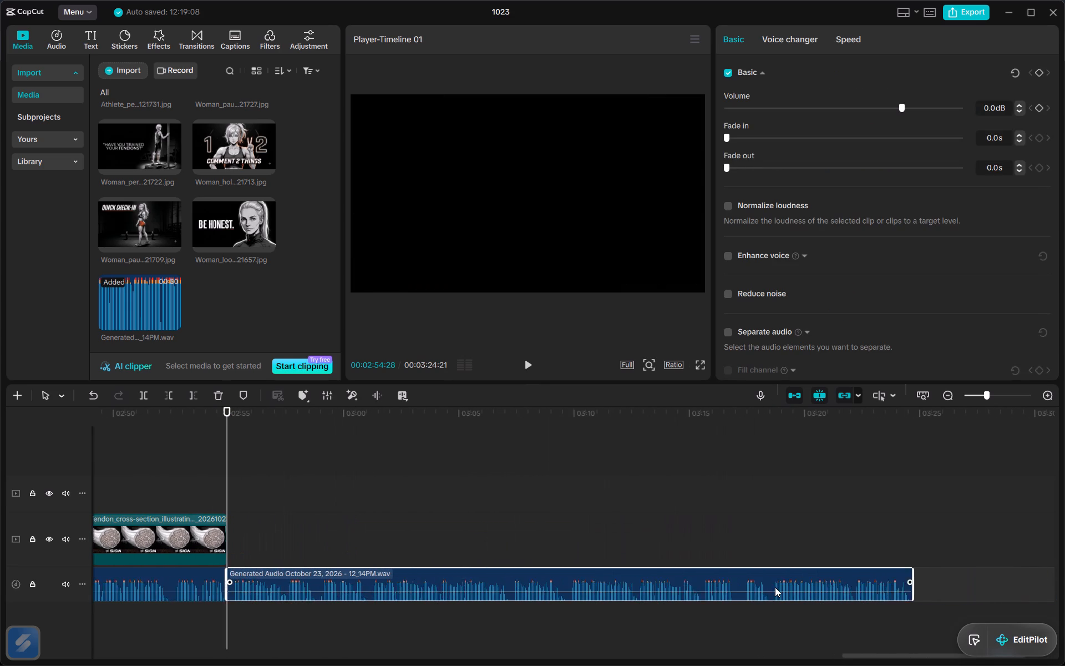
scroll(775, 587, "left", 1)
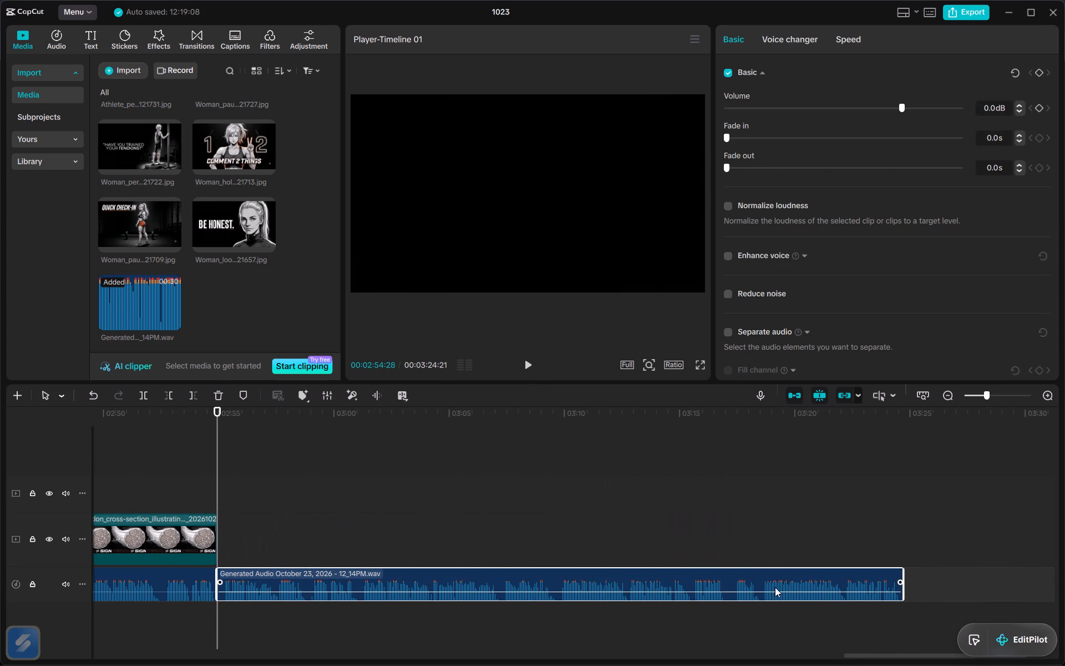